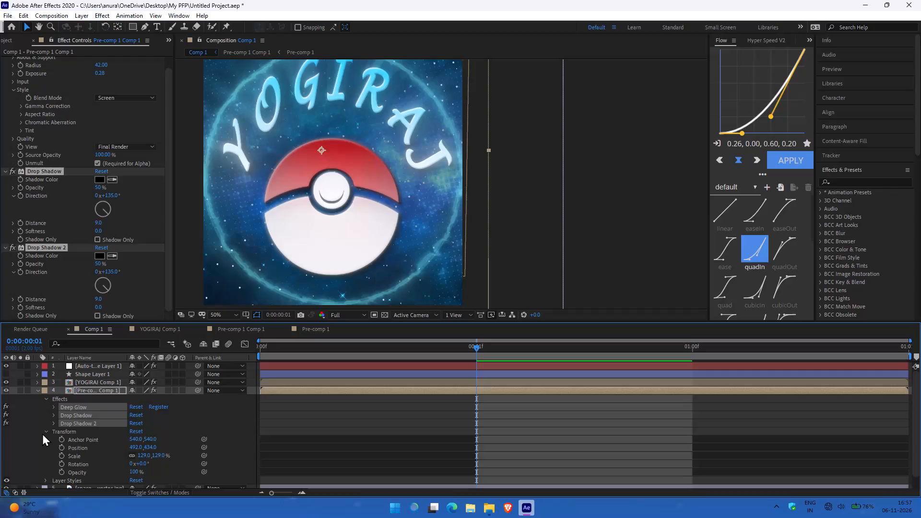
Inspect the Blending Options and the Bevel and Emboss settings among the Pre-comp 1 layer's styles.
{"action": "left_click", "coordinate": [46, 436]}
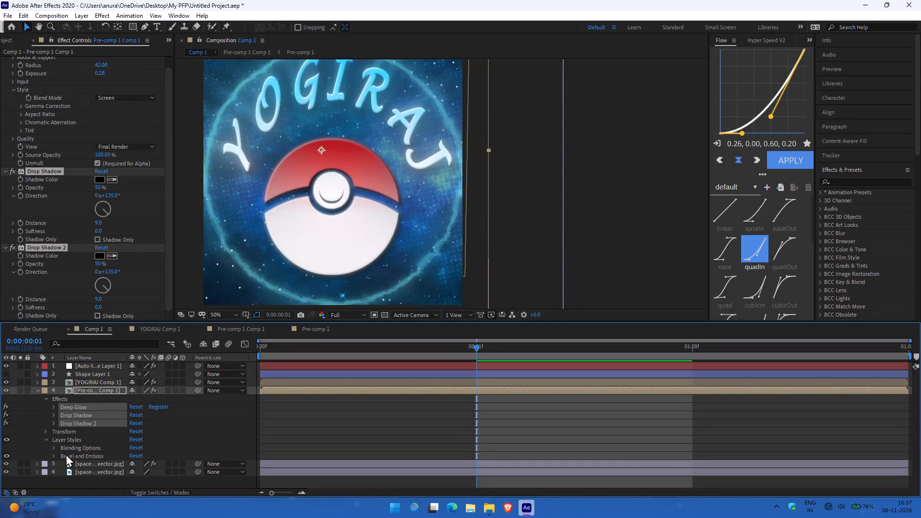
{"action": "left_click", "coordinate": [52, 447]}
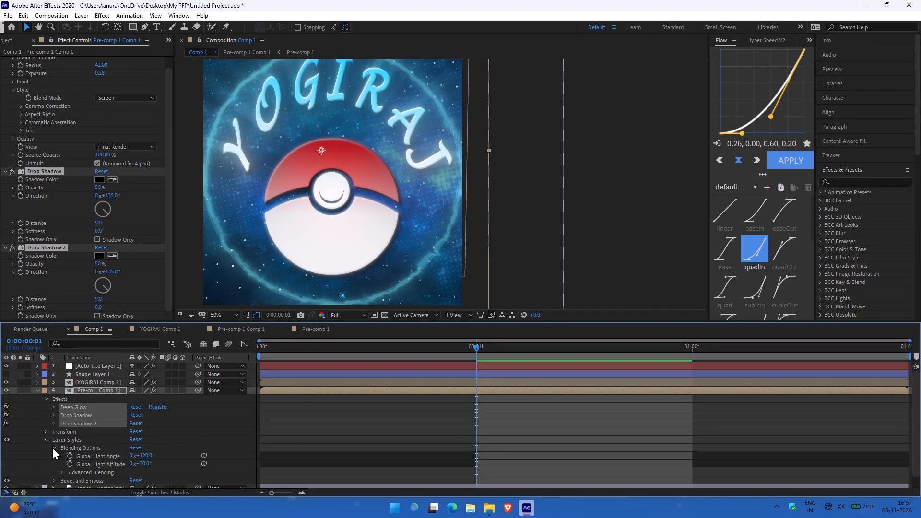
{"action": "left_click", "coordinate": [52, 447]}
{"action": "left_click", "coordinate": [54, 454]}
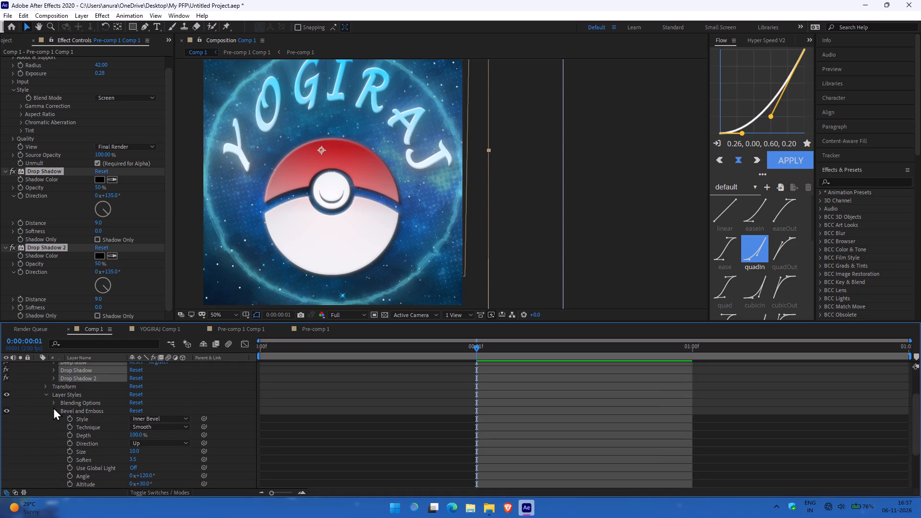
{"action": "left_click", "coordinate": [53, 407]}
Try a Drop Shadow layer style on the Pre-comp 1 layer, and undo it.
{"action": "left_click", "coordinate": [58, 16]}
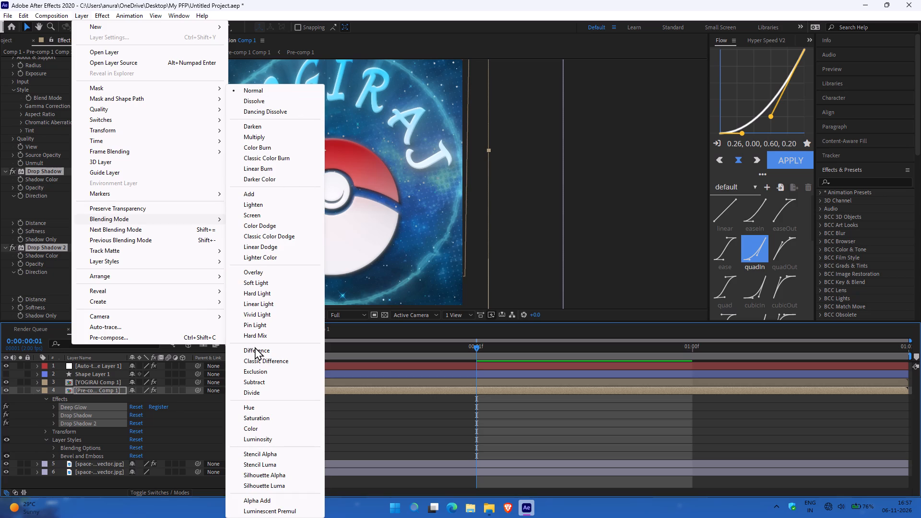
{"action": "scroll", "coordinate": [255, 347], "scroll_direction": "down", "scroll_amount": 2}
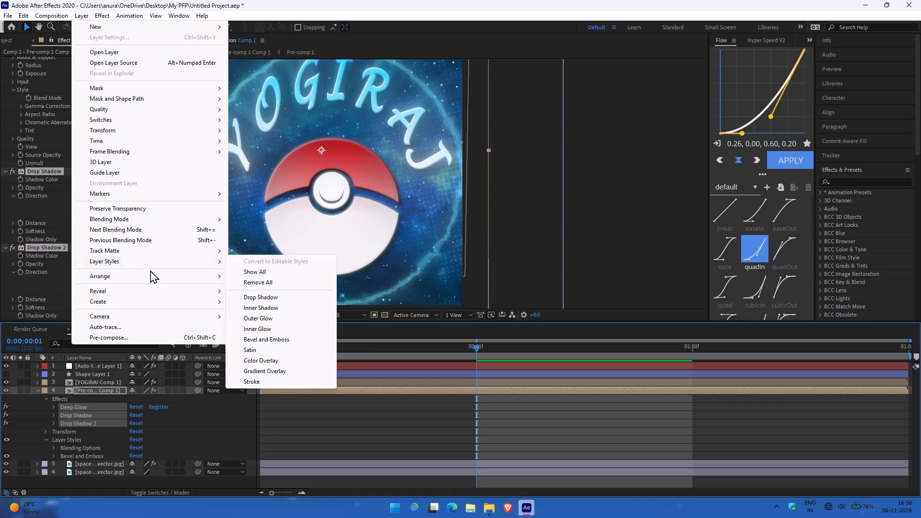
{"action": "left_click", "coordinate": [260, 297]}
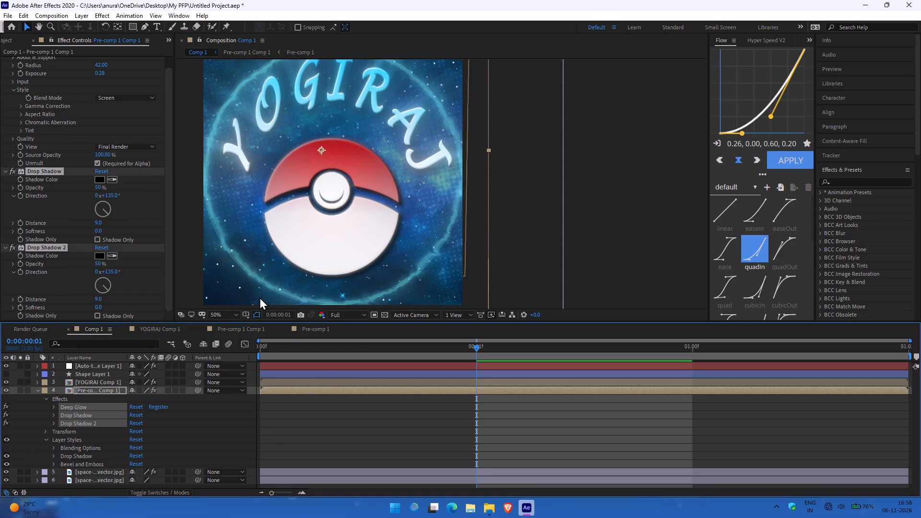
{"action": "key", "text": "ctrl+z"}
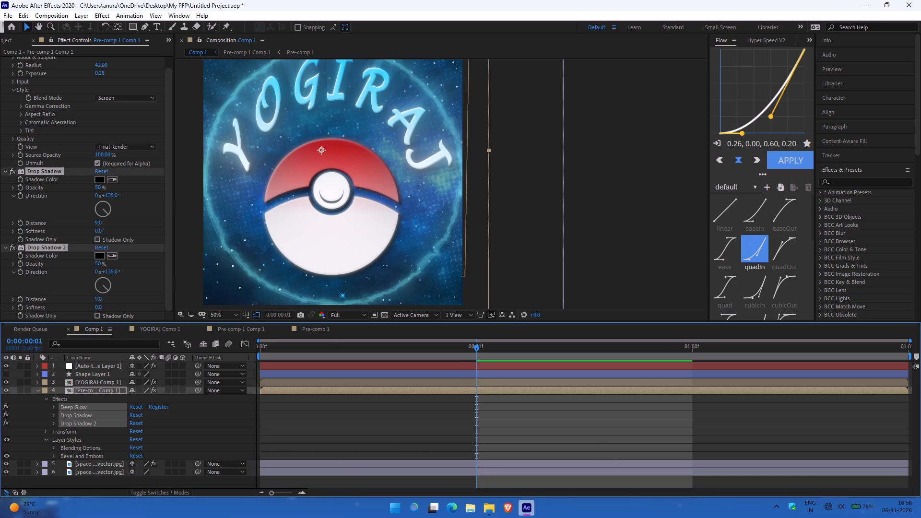
Switch to File Explorer and open "the goated planet edit.aep" from the ae folder in Music, saving the current project.
{"action": "left_click", "coordinate": [493, 506]}
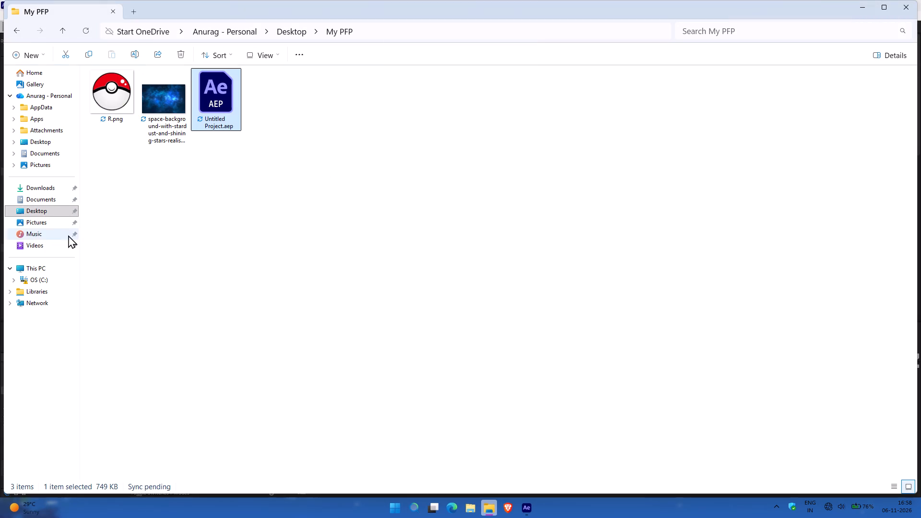
{"action": "left_click", "coordinate": [45, 238]}
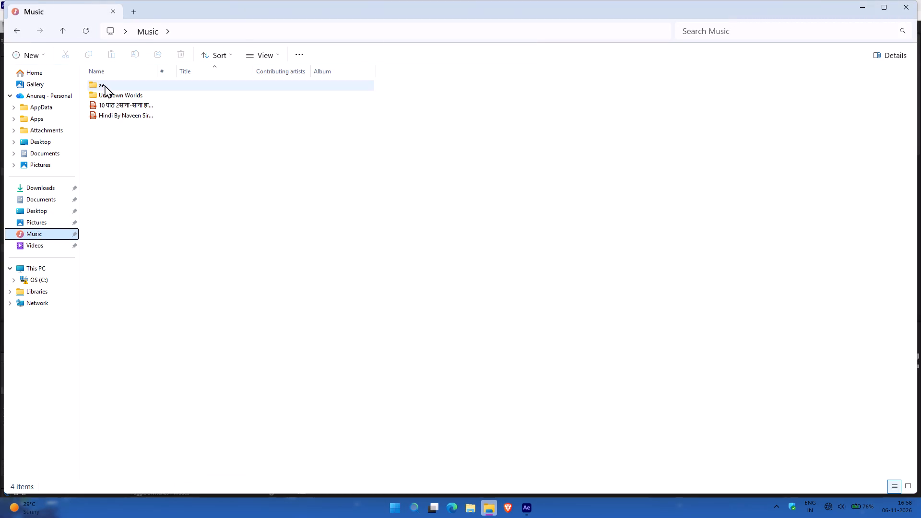
{"action": "double_click", "coordinate": [105, 85]}
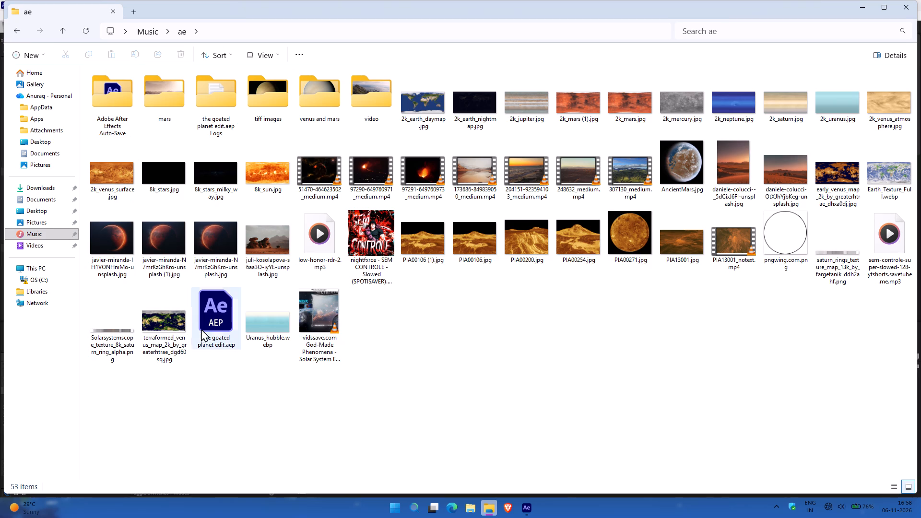
{"action": "double_click", "coordinate": [205, 321]}
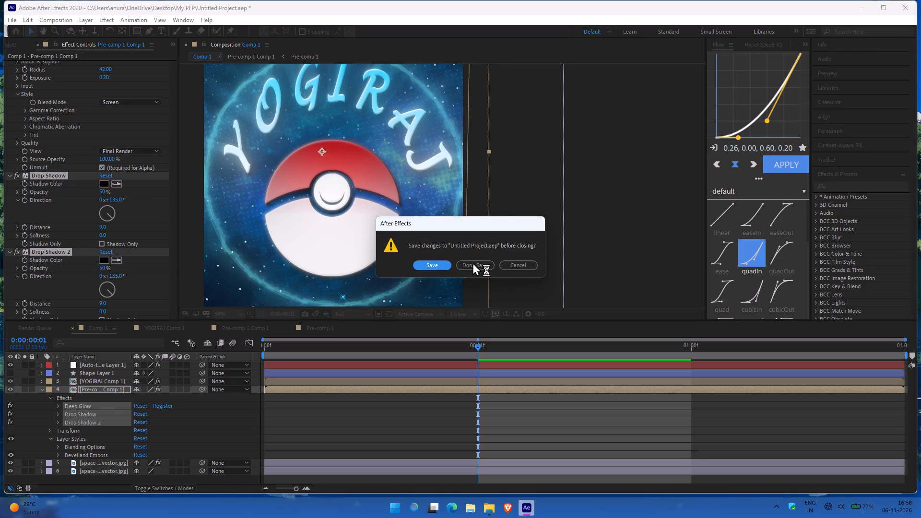
{"action": "left_click", "coordinate": [437, 265]}
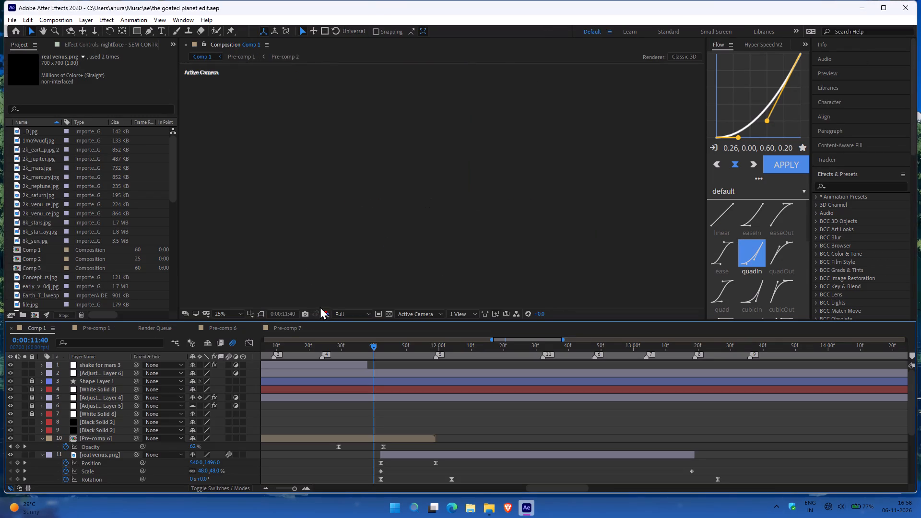
In Pre-comp 6, add a Drop Shadow layer style to the upper "mars png small.png" layer.
{"action": "scroll", "coordinate": [423, 141], "scroll_direction": "up", "scroll_amount": 1, "text": "ctrl"}
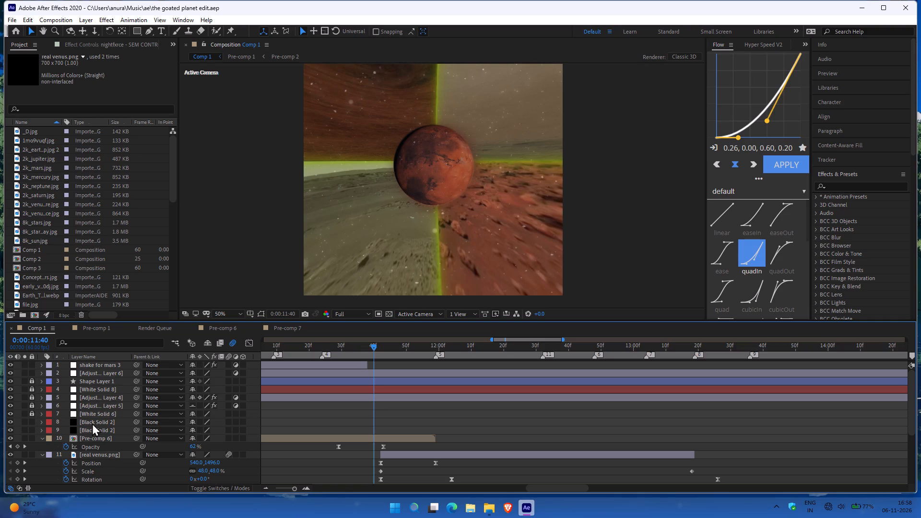
{"action": "scroll", "coordinate": [120, 353], "scroll_direction": "up", "scroll_amount": 1}
{"action": "left_click", "coordinate": [223, 326]}
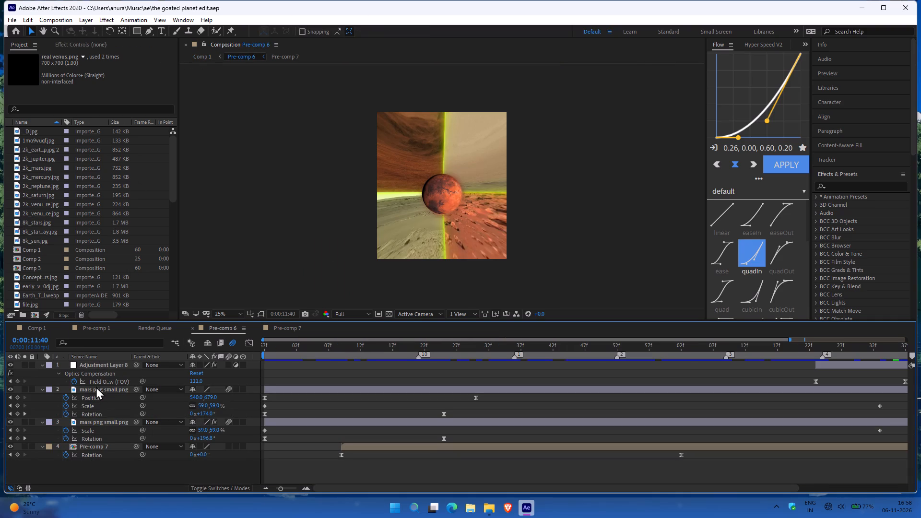
{"action": "left_click", "coordinate": [96, 388]}
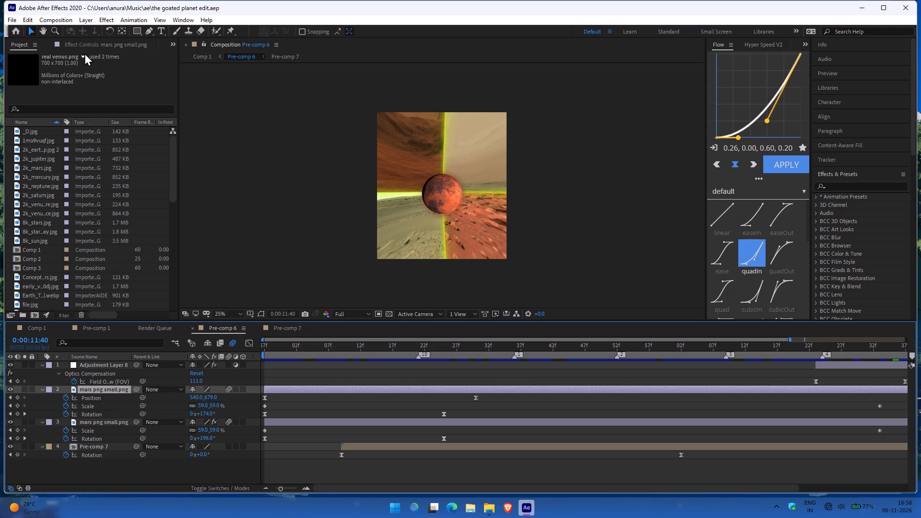
{"action": "left_click", "coordinate": [85, 22]}
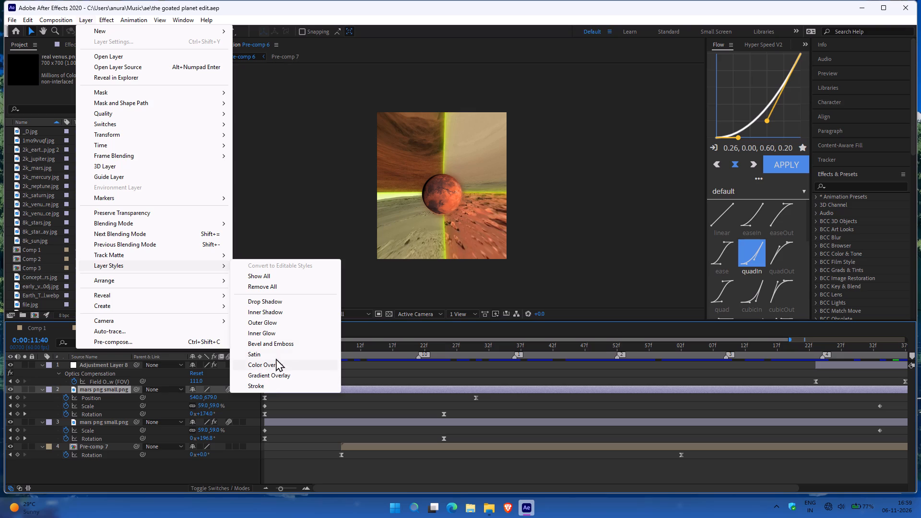
{"action": "left_click", "coordinate": [268, 301]}
Examine the edge and shadow of the Mars planet in Pre-comp 6 at several magnifications.
{"action": "scroll", "coordinate": [524, 182], "scroll_direction": "up", "scroll_amount": 2, "text": "ctrl"}
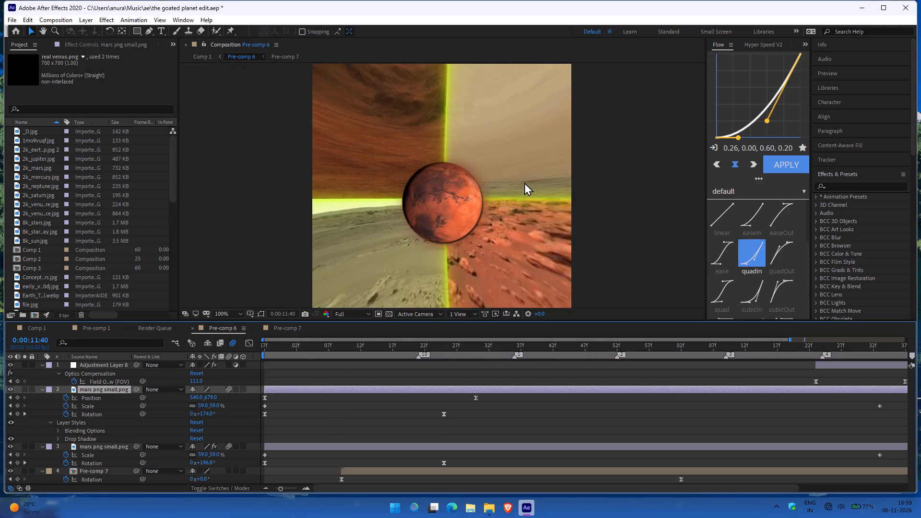
{"action": "scroll", "coordinate": [484, 214], "scroll_direction": "down", "scroll_amount": 1, "text": "ctrl"}
{"action": "scroll", "coordinate": [484, 214], "scroll_direction": "left", "scroll_amount": 1}
{"action": "scroll", "coordinate": [484, 214], "scroll_direction": "right", "scroll_amount": 1}
{"action": "scroll", "coordinate": [484, 214], "scroll_direction": "down", "scroll_amount": 1, "text": "ctrl"}
{"action": "scroll", "coordinate": [470, 166], "scroll_direction": "up", "scroll_amount": 3, "text": "ctrl"}
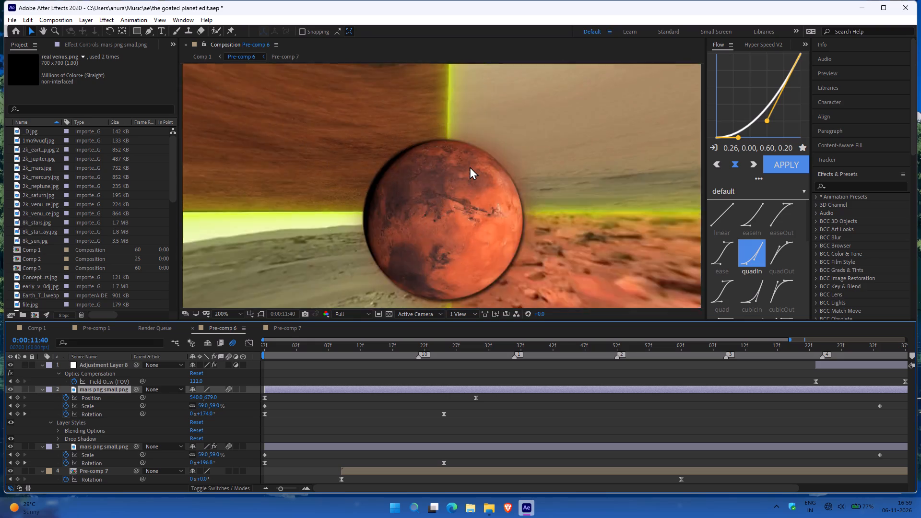
{"action": "scroll", "coordinate": [470, 166], "scroll_direction": "down", "scroll_amount": 3, "text": "ctrl"}
{"action": "scroll", "coordinate": [470, 166], "scroll_direction": "up", "scroll_amount": 1, "text": "ctrl"}
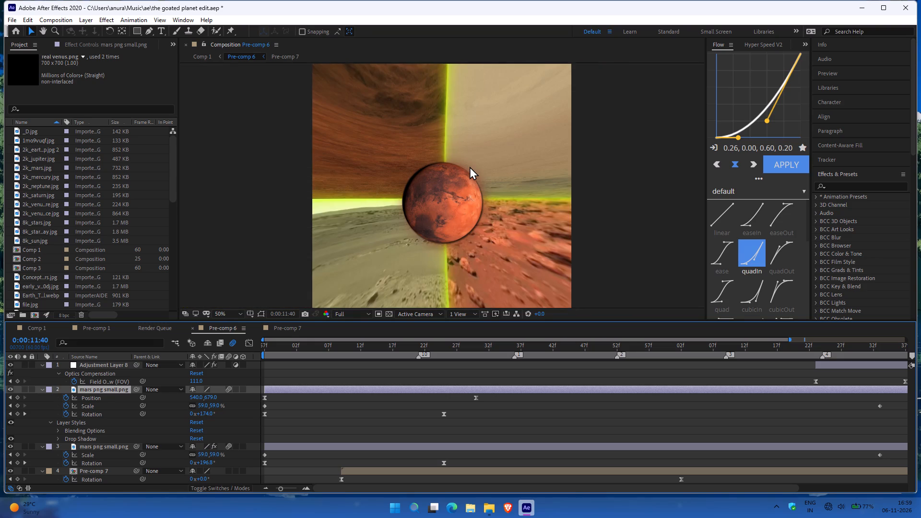
{"action": "scroll", "coordinate": [470, 166], "scroll_direction": "up", "scroll_amount": 1, "text": "ctrl"}
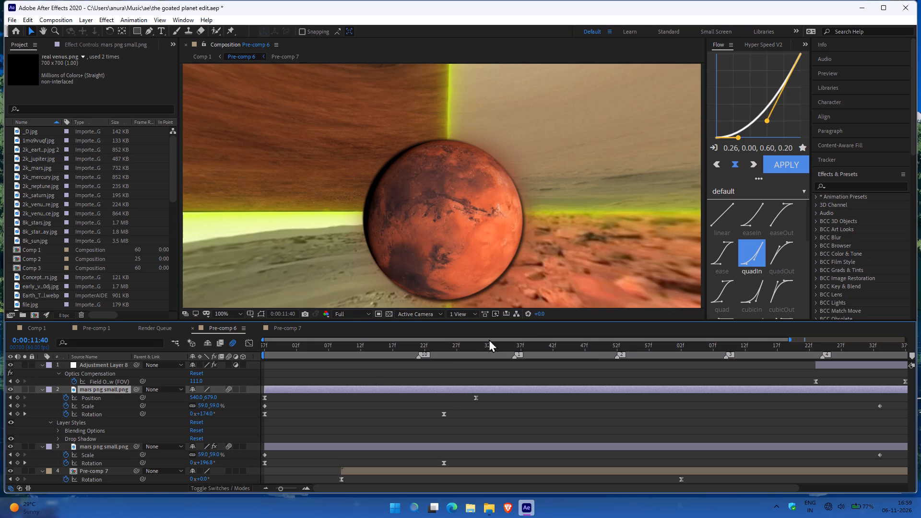
Review the Mars planet's look and the surrounding panel animation at different times in Pre-comp 6.
{"action": "left_click", "coordinate": [605, 342]}
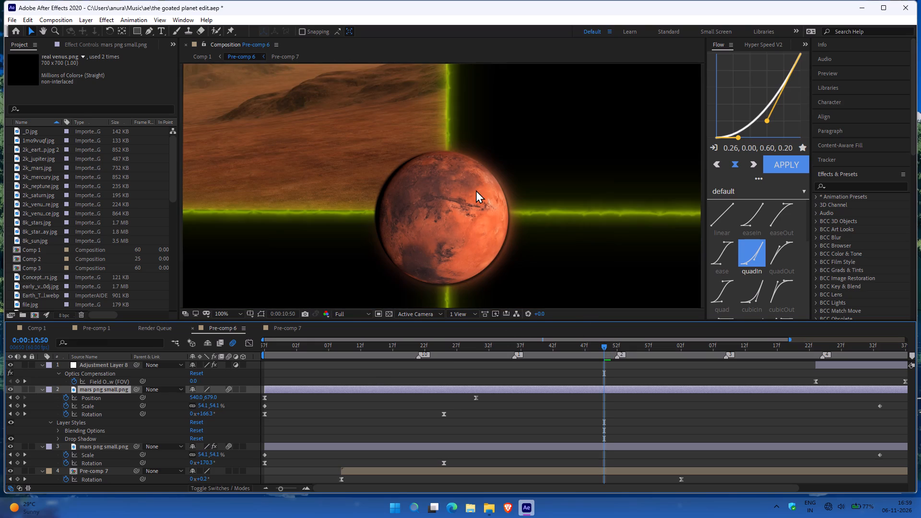
{"action": "scroll", "coordinate": [266, 215], "scroll_direction": "up", "scroll_amount": 2, "text": "ctrl"}
{"action": "scroll", "coordinate": [266, 215], "scroll_direction": "down", "scroll_amount": 3, "text": "ctrl"}
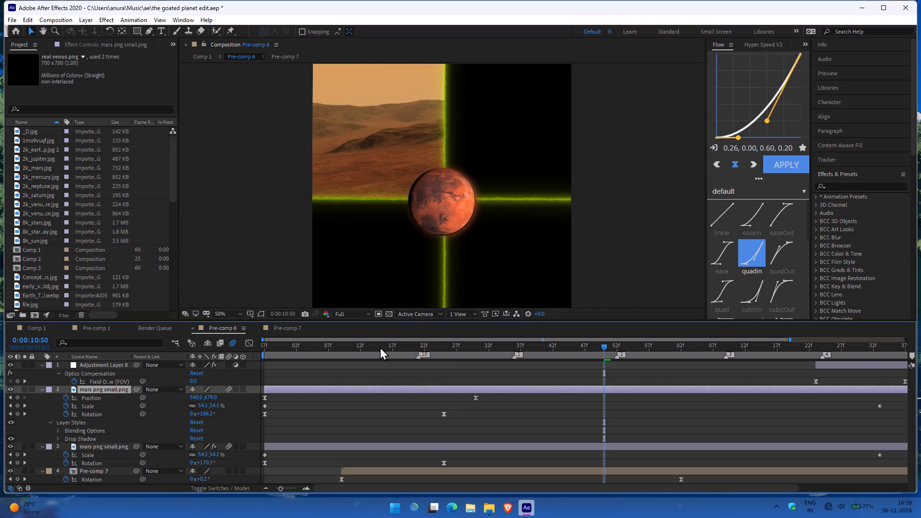
{"action": "left_click_drag", "start_coordinate": [380, 347], "coordinate": [347, 357]}
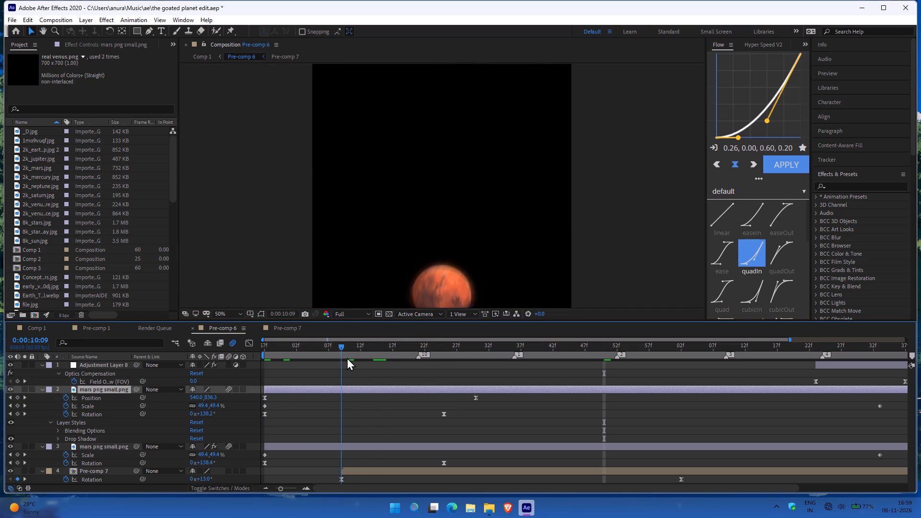
{"action": "left_click_drag", "start_coordinate": [347, 357], "coordinate": [533, 350]}
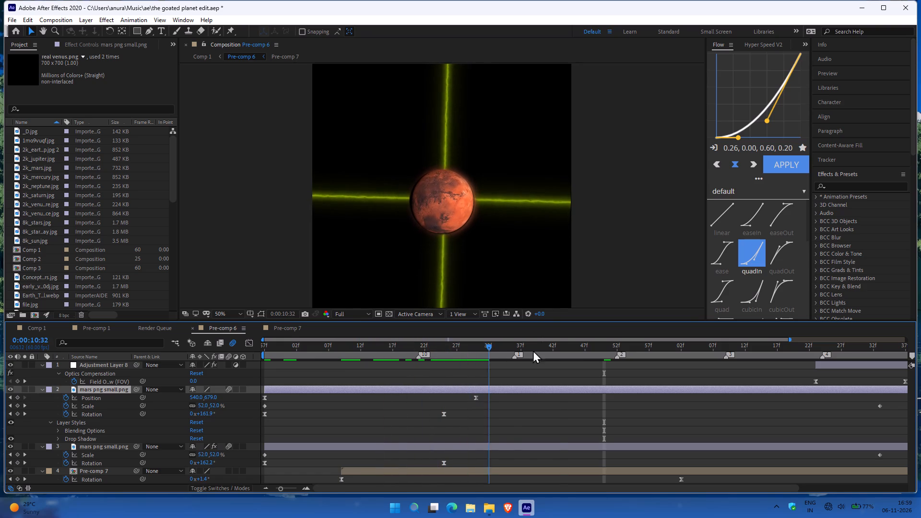
{"action": "left_click_drag", "start_coordinate": [533, 350], "coordinate": [616, 362]}
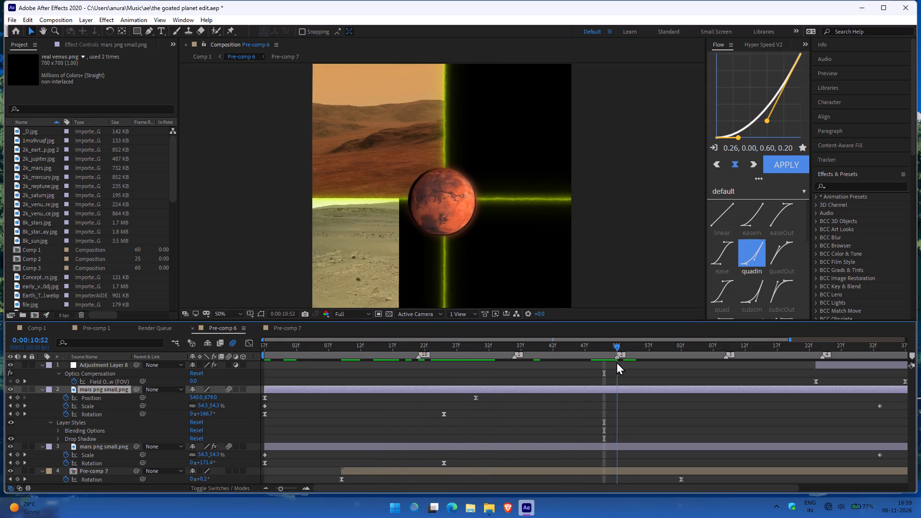
{"action": "left_click_drag", "start_coordinate": [616, 362], "coordinate": [703, 355]}
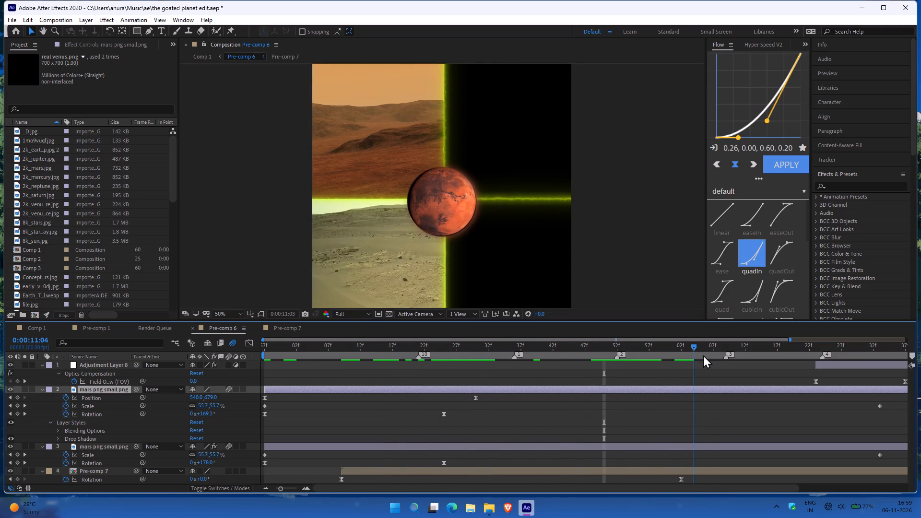
{"action": "left_click_drag", "start_coordinate": [703, 355], "coordinate": [750, 344]}
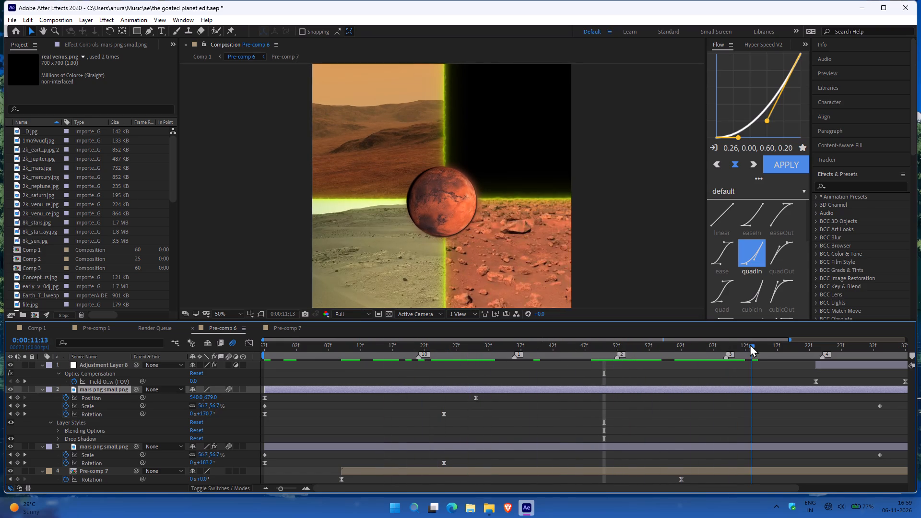
{"action": "left_click_drag", "start_coordinate": [750, 344], "coordinate": [462, 402]}
{"action": "scroll", "coordinate": [594, 370], "scroll_direction": "left", "scroll_amount": 1}
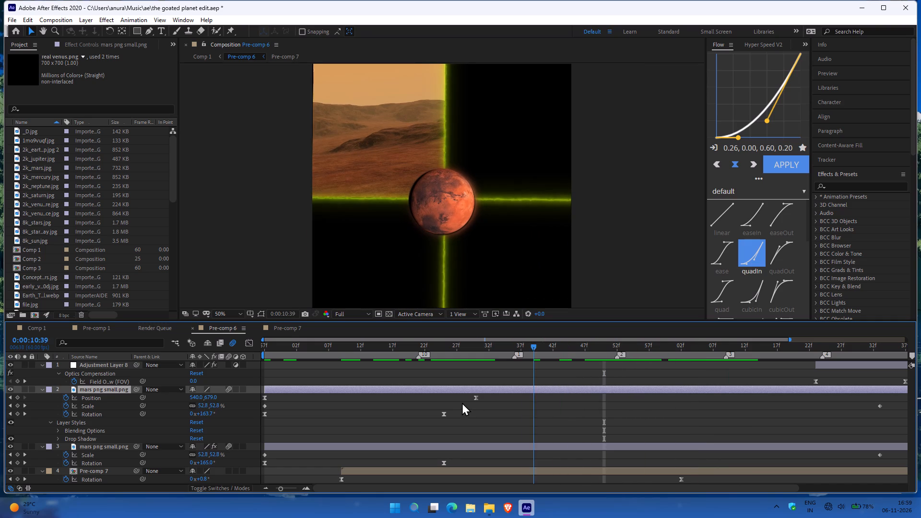
{"action": "left_click_drag", "start_coordinate": [462, 402], "coordinate": [563, 385]}
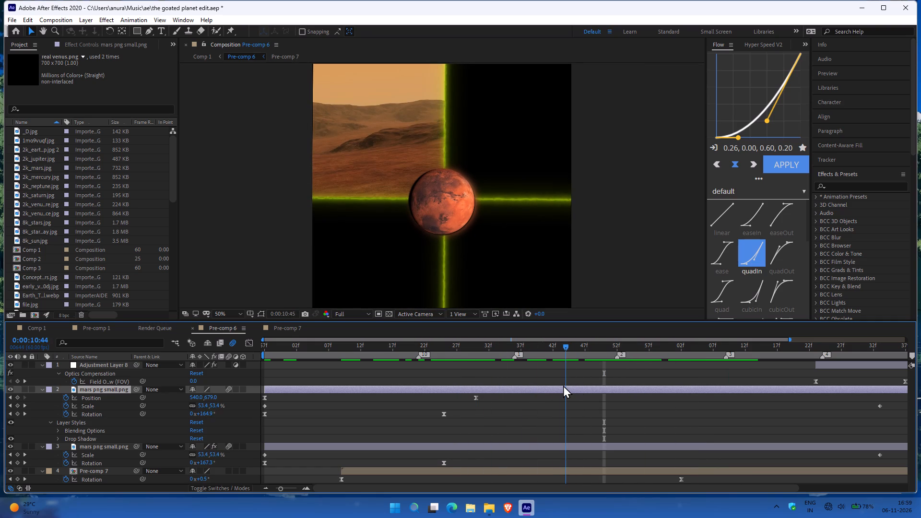
{"action": "left_click_drag", "start_coordinate": [563, 385], "coordinate": [565, 386]}
{"action": "left_click_drag", "start_coordinate": [565, 386], "coordinate": [725, 364]}
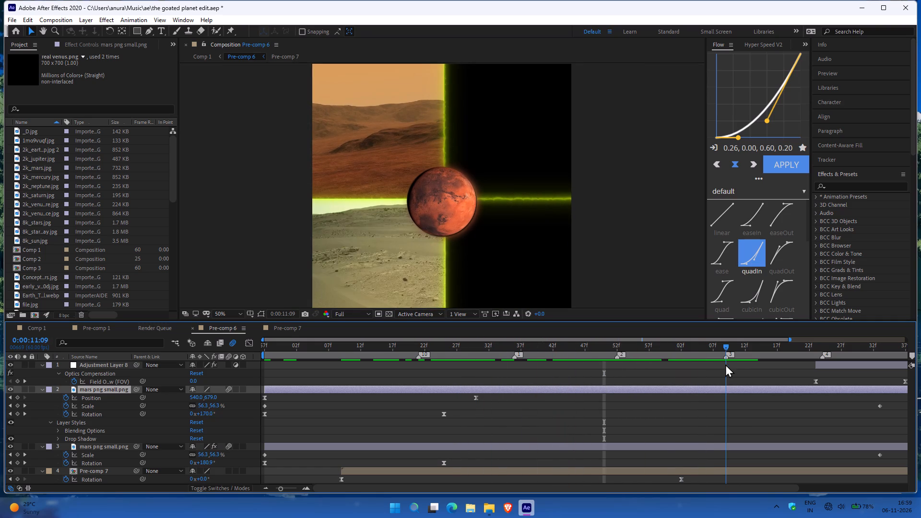
{"action": "left_click_drag", "start_coordinate": [725, 364], "coordinate": [453, 392]}
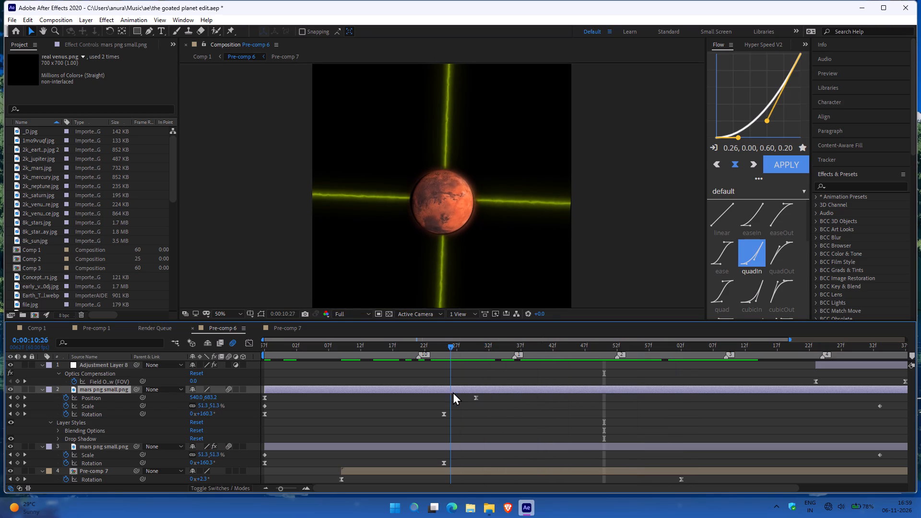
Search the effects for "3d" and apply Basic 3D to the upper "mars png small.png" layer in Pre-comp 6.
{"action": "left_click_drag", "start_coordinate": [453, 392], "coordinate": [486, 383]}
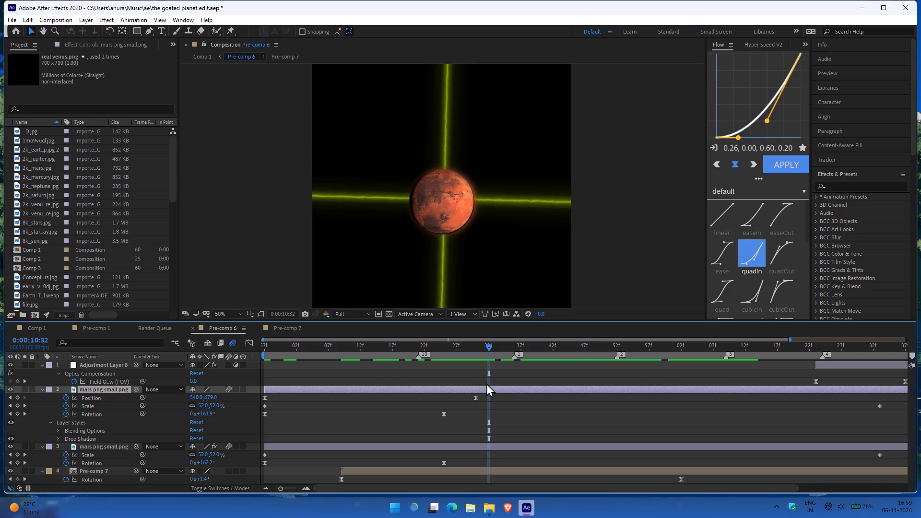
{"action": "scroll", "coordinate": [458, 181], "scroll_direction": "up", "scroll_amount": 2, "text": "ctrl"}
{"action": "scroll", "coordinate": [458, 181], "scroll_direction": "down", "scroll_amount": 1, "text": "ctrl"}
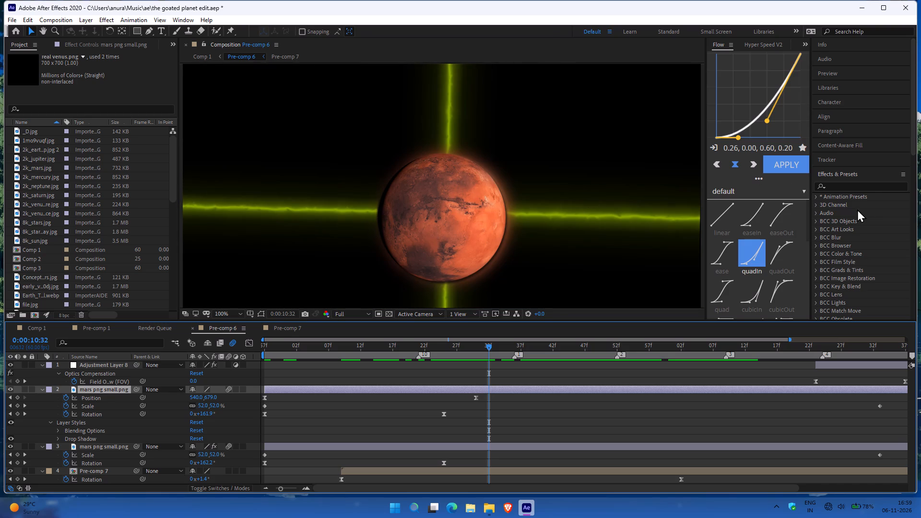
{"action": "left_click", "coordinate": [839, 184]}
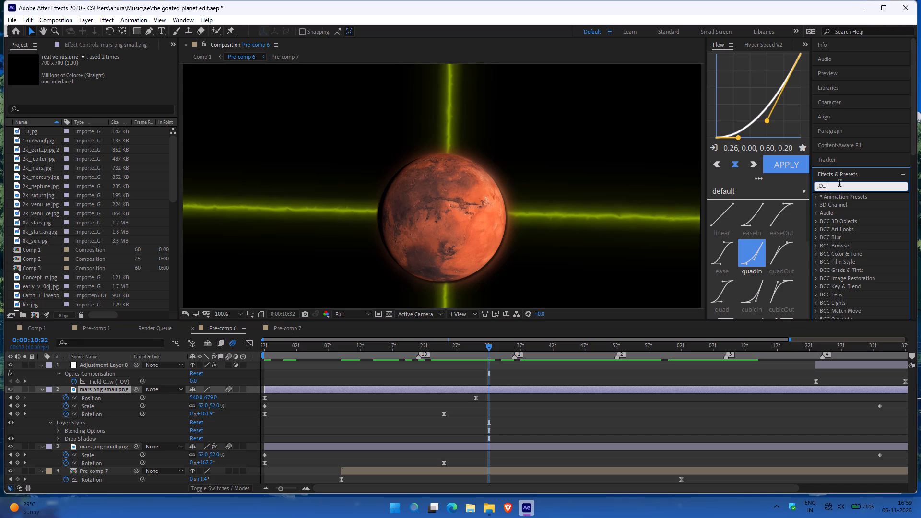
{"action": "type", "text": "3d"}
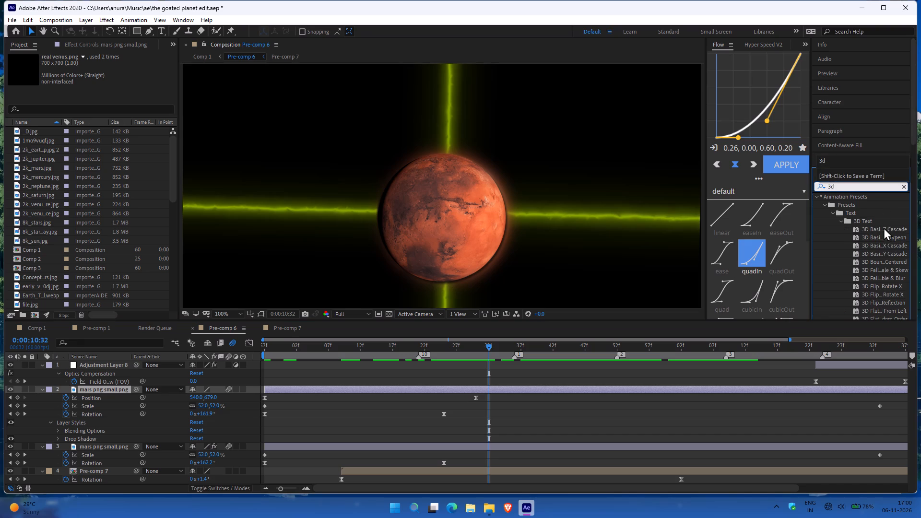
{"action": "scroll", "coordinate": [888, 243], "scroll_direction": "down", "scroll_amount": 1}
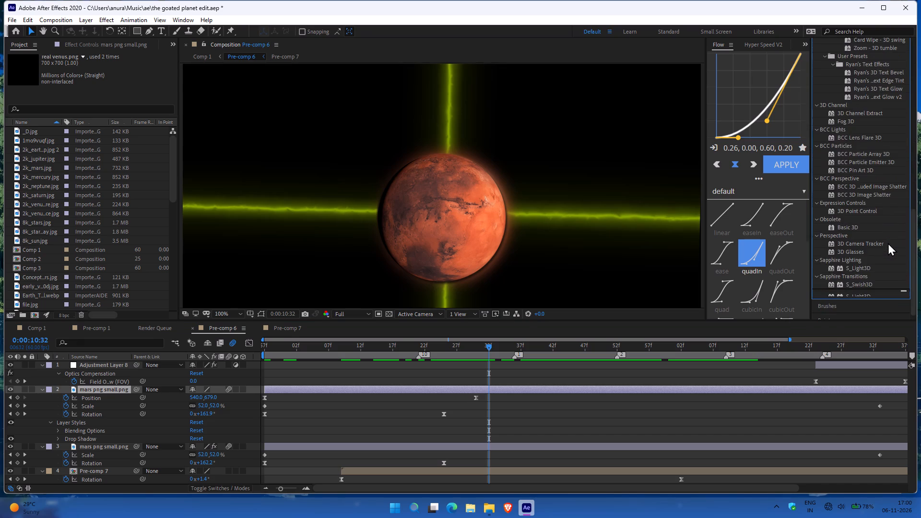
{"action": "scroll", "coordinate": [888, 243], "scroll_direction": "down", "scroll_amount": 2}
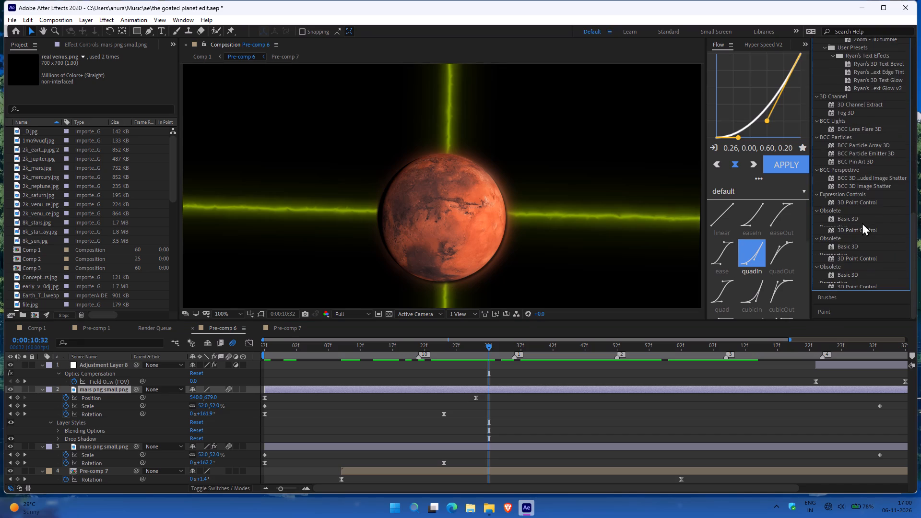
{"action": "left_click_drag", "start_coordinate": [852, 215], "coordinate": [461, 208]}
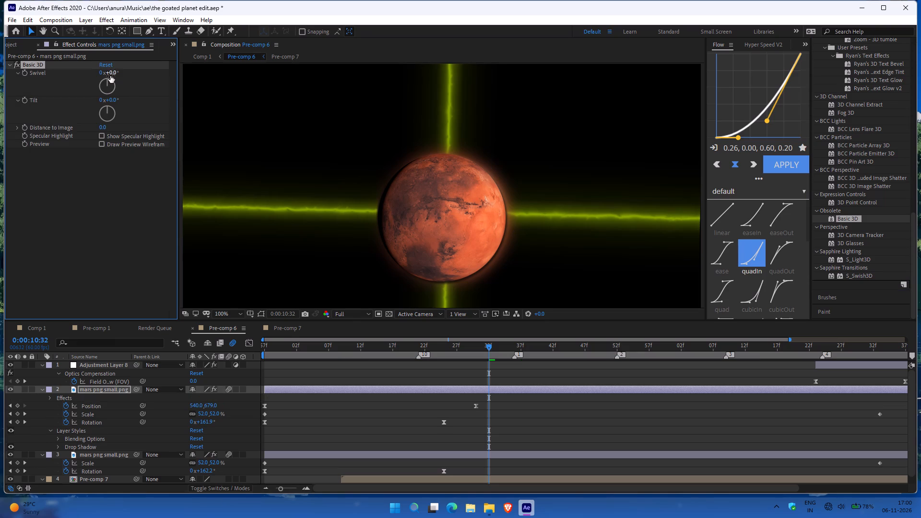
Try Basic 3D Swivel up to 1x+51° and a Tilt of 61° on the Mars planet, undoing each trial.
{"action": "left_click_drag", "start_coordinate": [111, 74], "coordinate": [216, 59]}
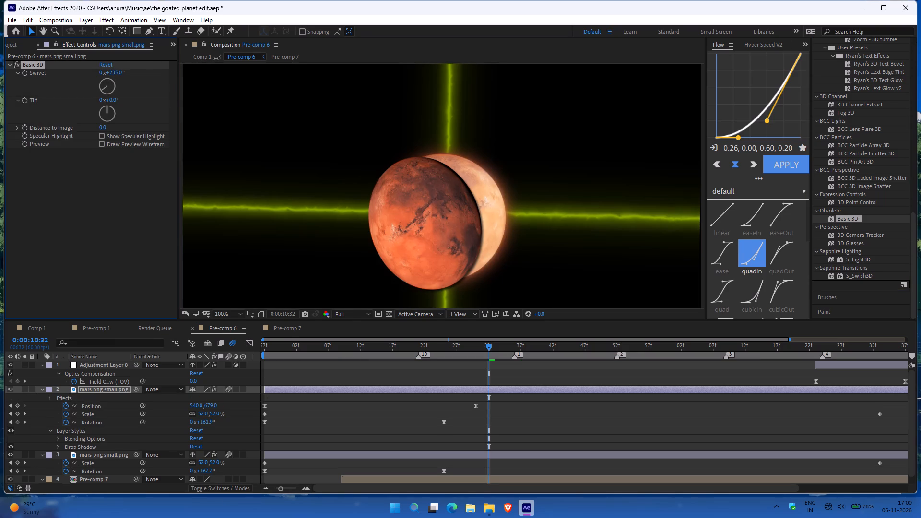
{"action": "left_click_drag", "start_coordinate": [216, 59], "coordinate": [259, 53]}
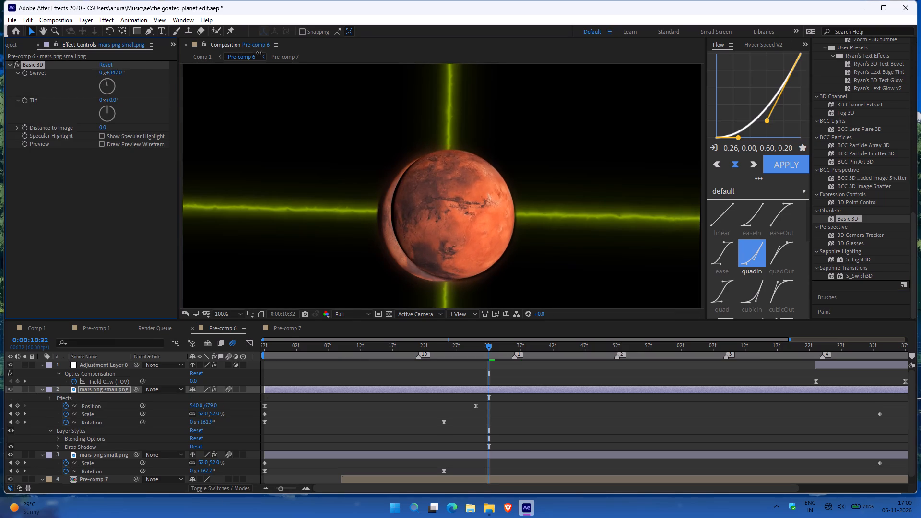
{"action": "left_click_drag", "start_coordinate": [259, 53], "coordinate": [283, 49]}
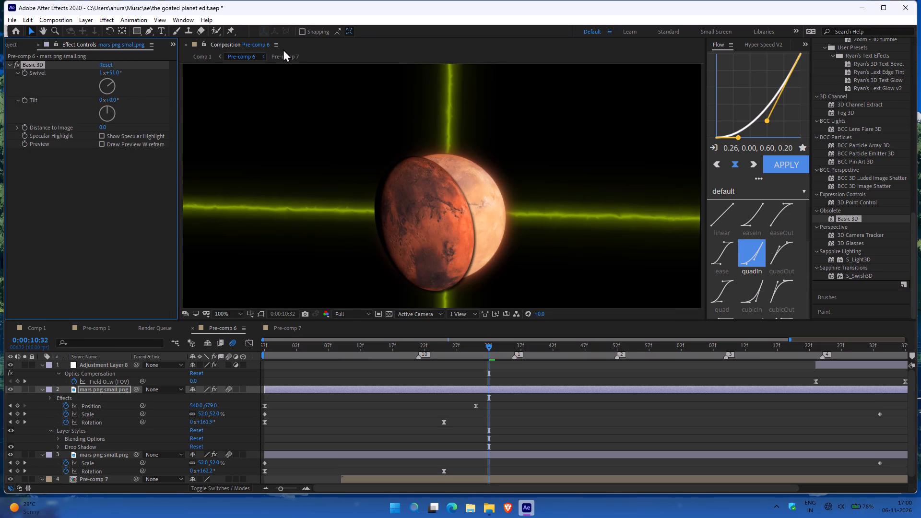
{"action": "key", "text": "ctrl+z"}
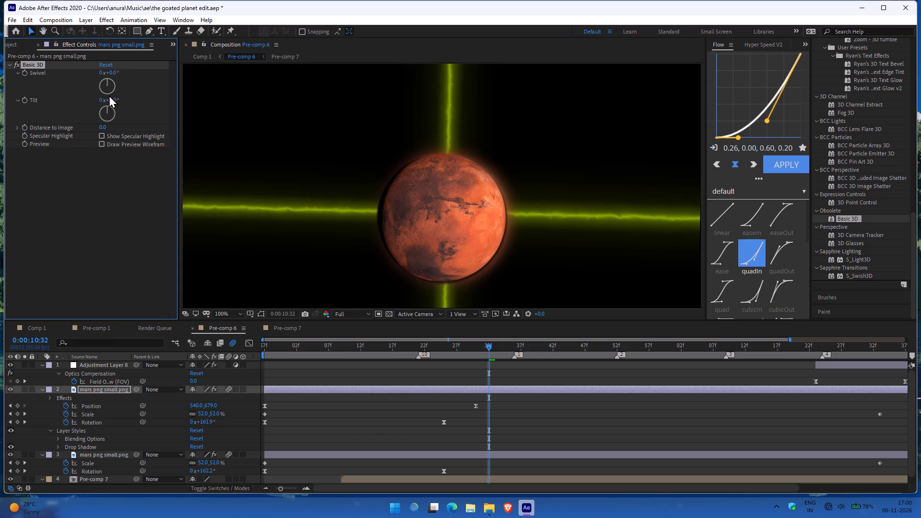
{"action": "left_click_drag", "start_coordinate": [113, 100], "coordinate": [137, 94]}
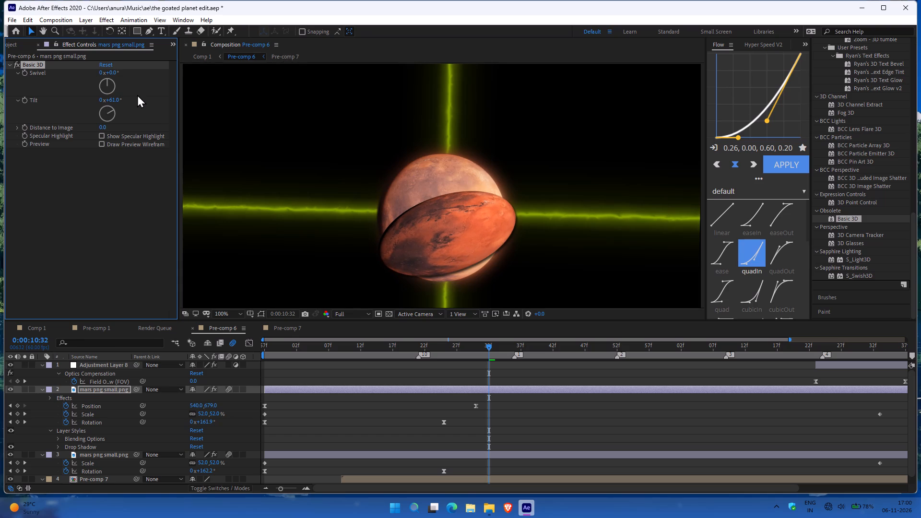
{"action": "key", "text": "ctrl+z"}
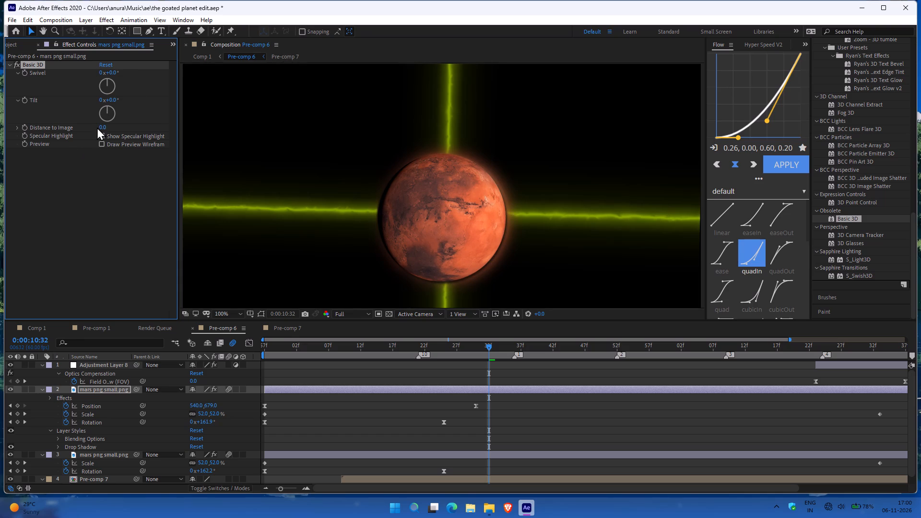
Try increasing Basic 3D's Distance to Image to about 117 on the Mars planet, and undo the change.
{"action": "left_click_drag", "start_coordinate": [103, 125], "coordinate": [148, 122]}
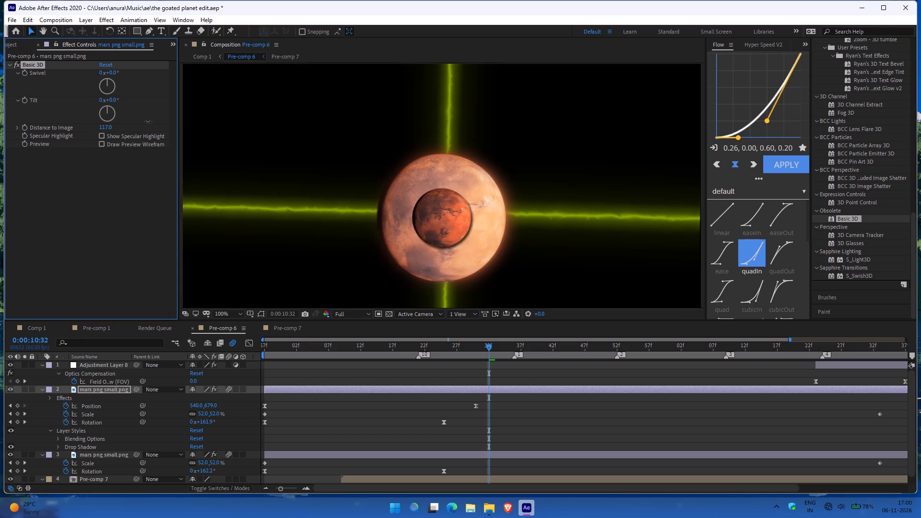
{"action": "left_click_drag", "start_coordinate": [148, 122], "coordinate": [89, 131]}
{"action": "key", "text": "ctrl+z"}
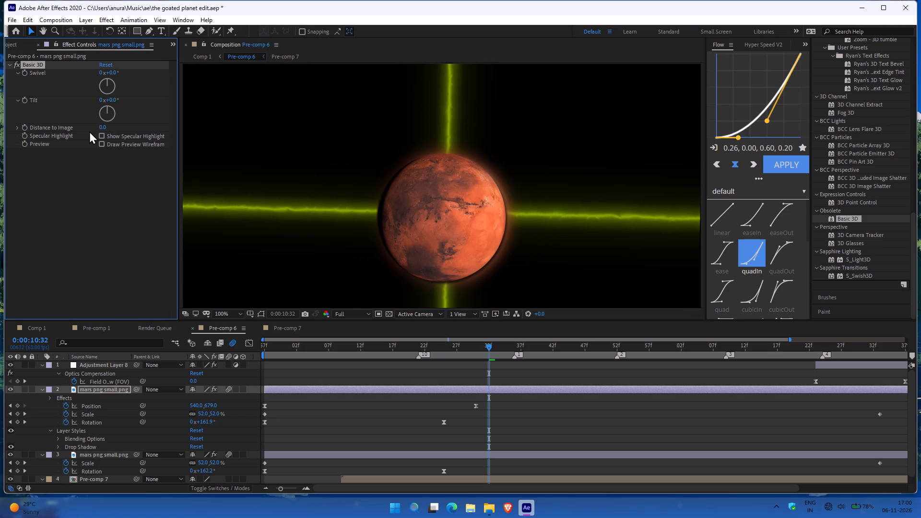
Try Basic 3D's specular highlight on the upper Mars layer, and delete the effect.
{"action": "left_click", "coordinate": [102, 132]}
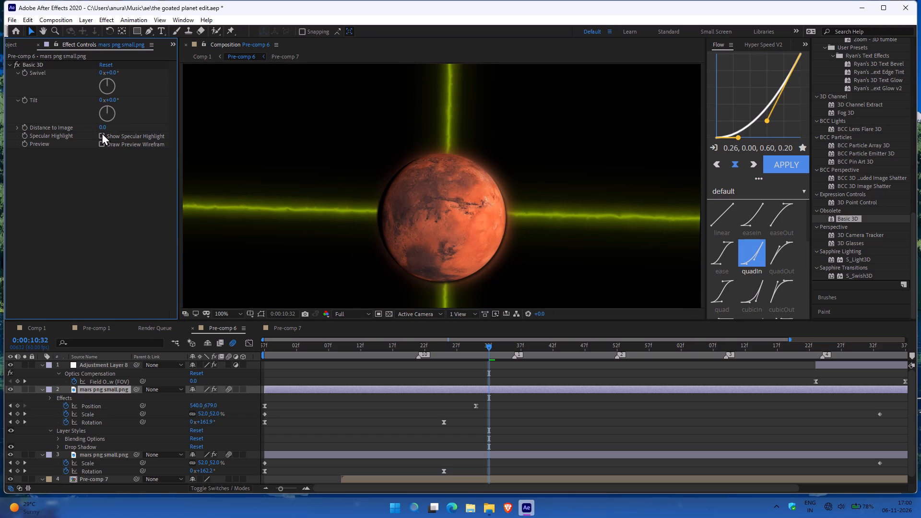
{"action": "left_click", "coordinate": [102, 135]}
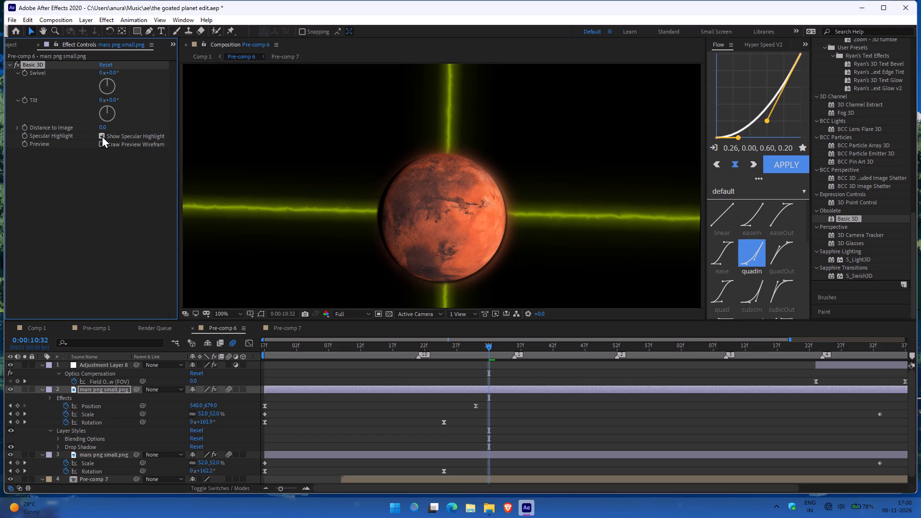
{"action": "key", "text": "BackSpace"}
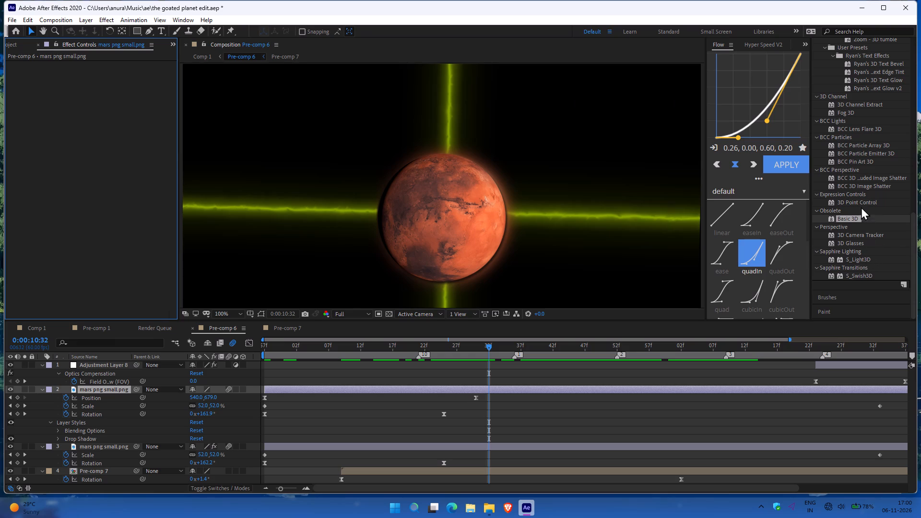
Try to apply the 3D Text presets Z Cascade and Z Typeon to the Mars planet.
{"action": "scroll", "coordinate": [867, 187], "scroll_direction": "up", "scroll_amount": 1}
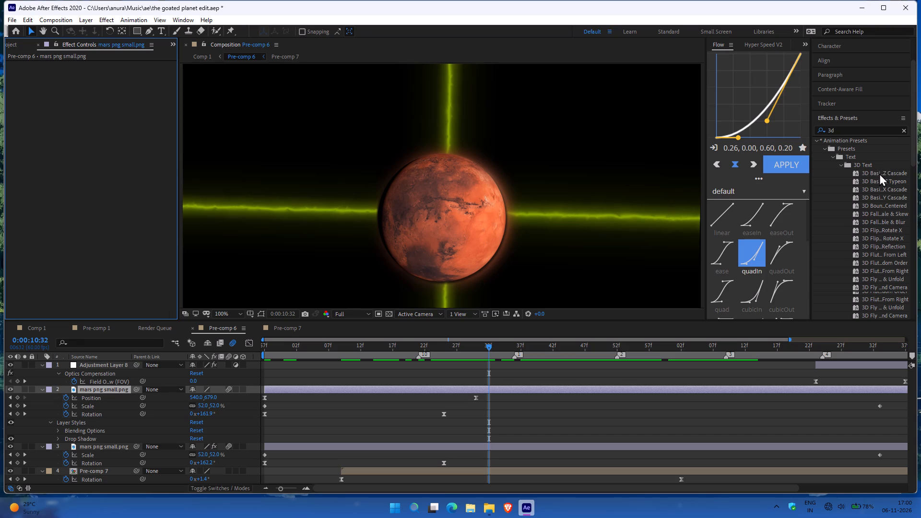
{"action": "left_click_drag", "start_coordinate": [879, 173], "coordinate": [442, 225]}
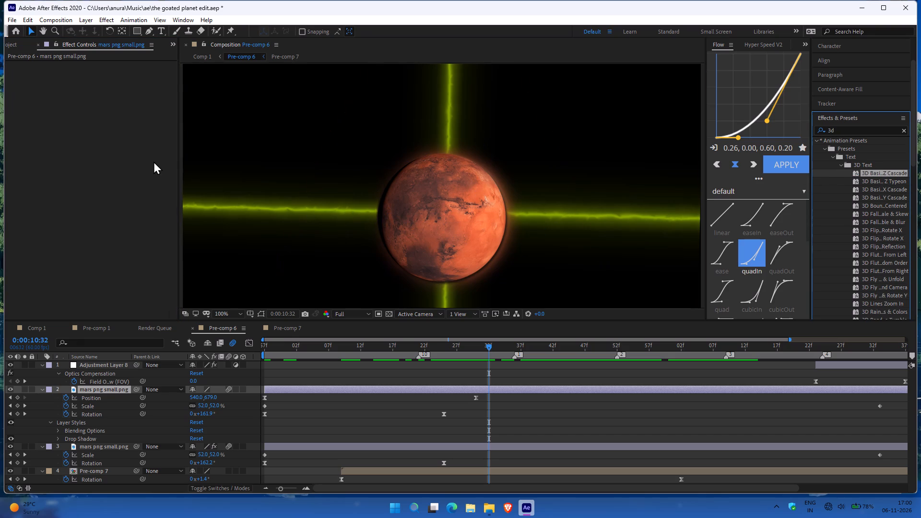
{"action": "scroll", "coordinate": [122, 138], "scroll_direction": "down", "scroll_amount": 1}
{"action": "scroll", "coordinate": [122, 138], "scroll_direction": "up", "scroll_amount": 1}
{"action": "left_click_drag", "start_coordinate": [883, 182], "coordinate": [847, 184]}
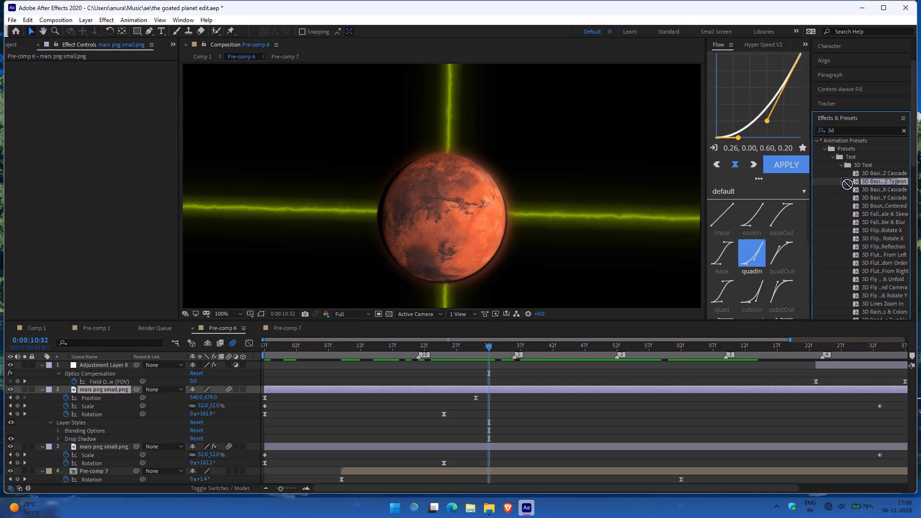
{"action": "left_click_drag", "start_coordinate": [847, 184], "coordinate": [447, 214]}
Look through the 3D presets and the upper "mars png small.png" layer's Transform and Layer Styles properties.
{"action": "scroll", "coordinate": [625, 238], "scroll_direction": "up", "scroll_amount": 1}
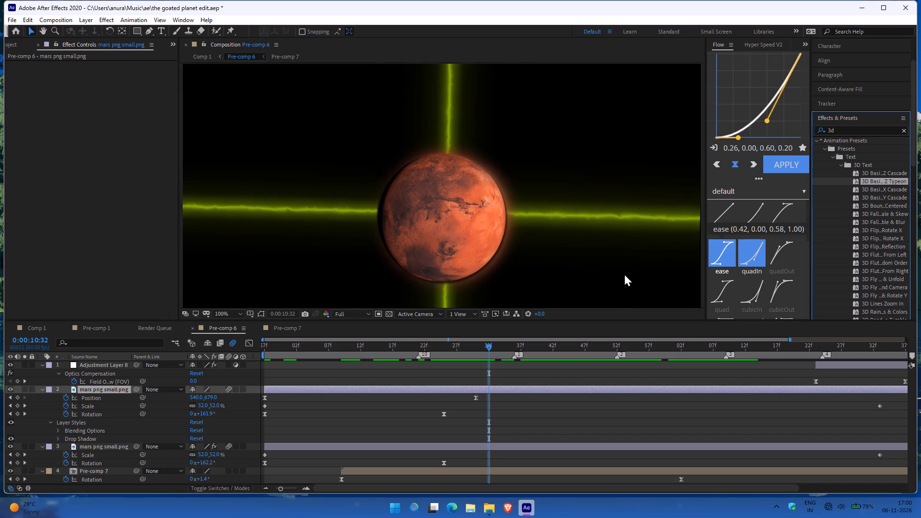
{"action": "scroll", "coordinate": [864, 209], "scroll_direction": "down", "scroll_amount": 1}
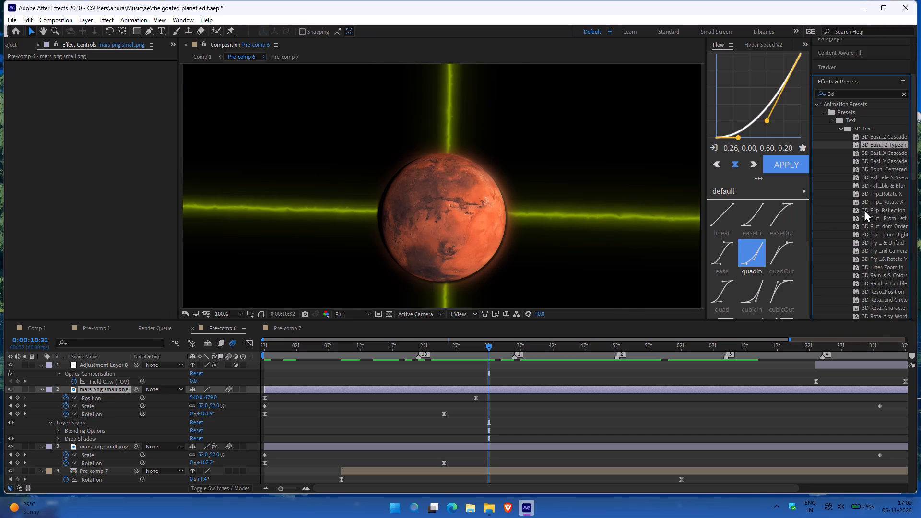
{"action": "scroll", "coordinate": [864, 209], "scroll_direction": "down", "scroll_amount": 1}
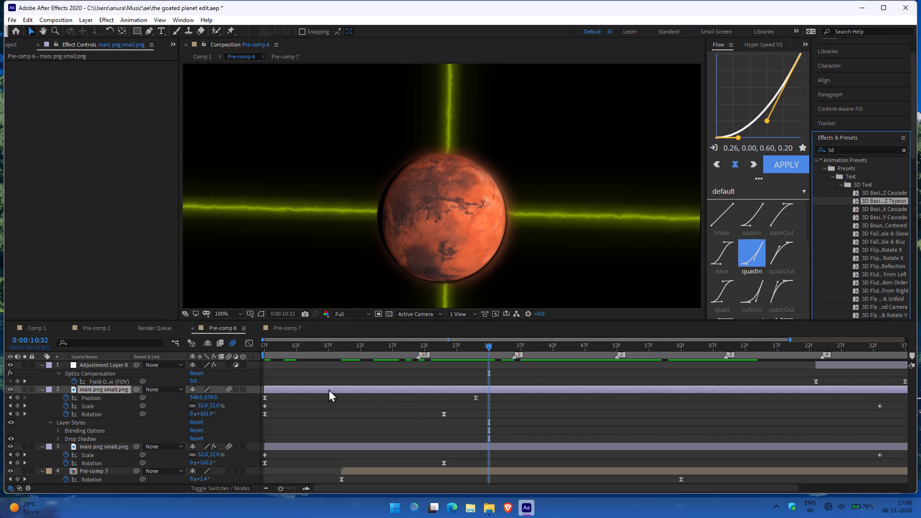
{"action": "scroll", "coordinate": [314, 413], "scroll_direction": "down", "scroll_amount": 2}
{"action": "scroll", "coordinate": [314, 413], "scroll_direction": "up", "scroll_amount": 2}
{"action": "scroll", "coordinate": [314, 413], "scroll_direction": "down", "scroll_amount": 1}
{"action": "left_click", "coordinate": [43, 388]}
{"action": "left_click", "coordinate": [43, 388]}
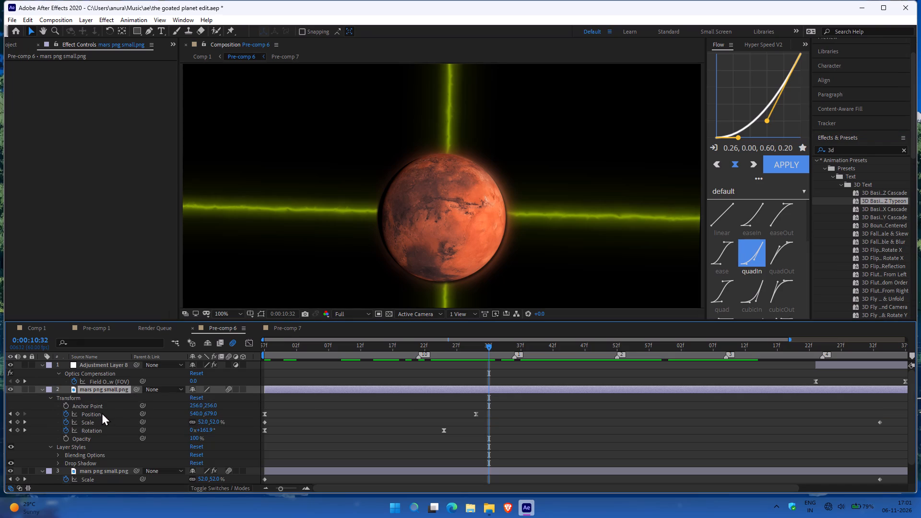
{"action": "scroll", "coordinate": [121, 427], "scroll_direction": "down", "scroll_amount": 1}
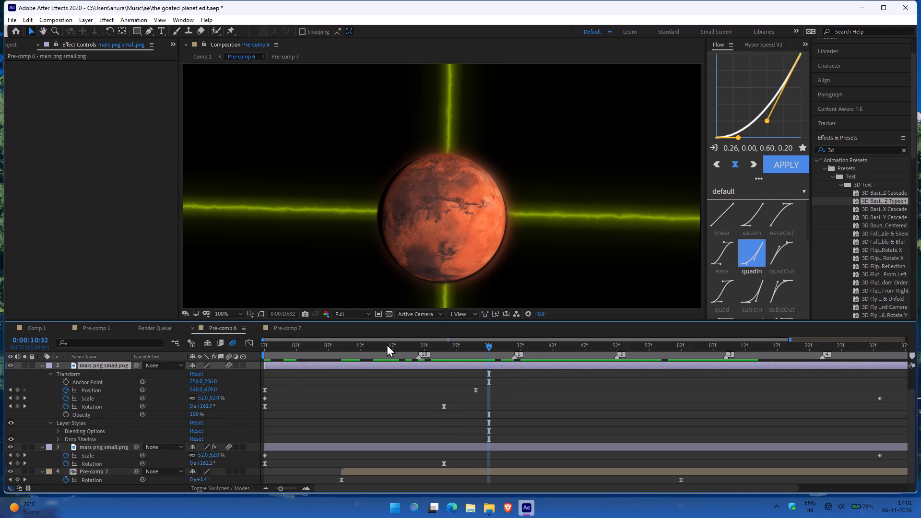
Open Pre-comp 7 and examine its Mars landscape panels and glowing Saber lines at 0:00:01:11 at several magnifications.
{"action": "left_click", "coordinate": [286, 325]}
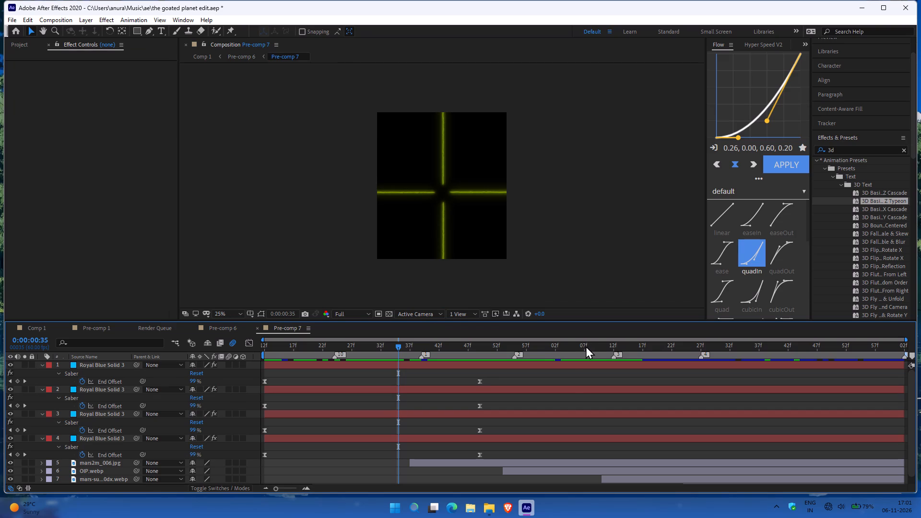
{"action": "left_click", "coordinate": [586, 346]}
{"action": "left_click", "coordinate": [605, 346]}
{"action": "scroll", "coordinate": [605, 346], "scroll_direction": "down", "scroll_amount": 1}
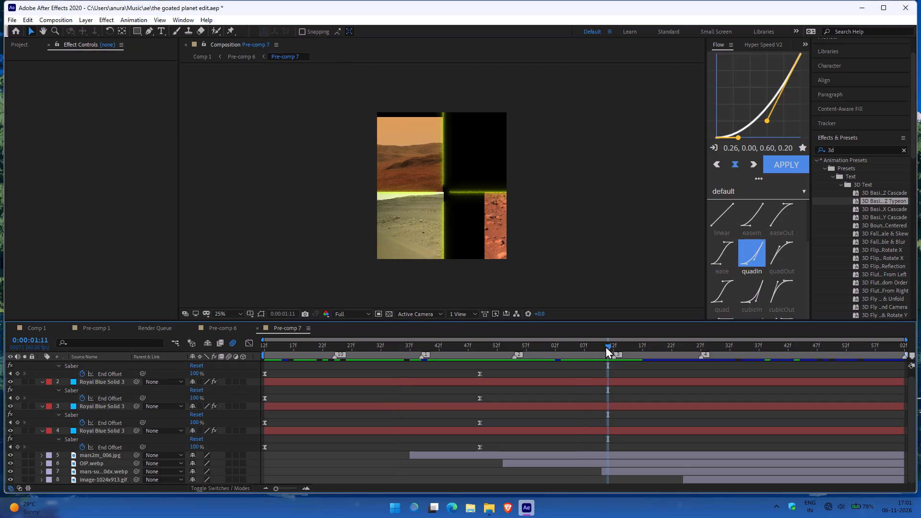
{"action": "scroll", "coordinate": [605, 346], "scroll_direction": "down", "scroll_amount": 1}
{"action": "scroll", "coordinate": [450, 187], "scroll_direction": "up", "scroll_amount": 2, "text": "ctrl"}
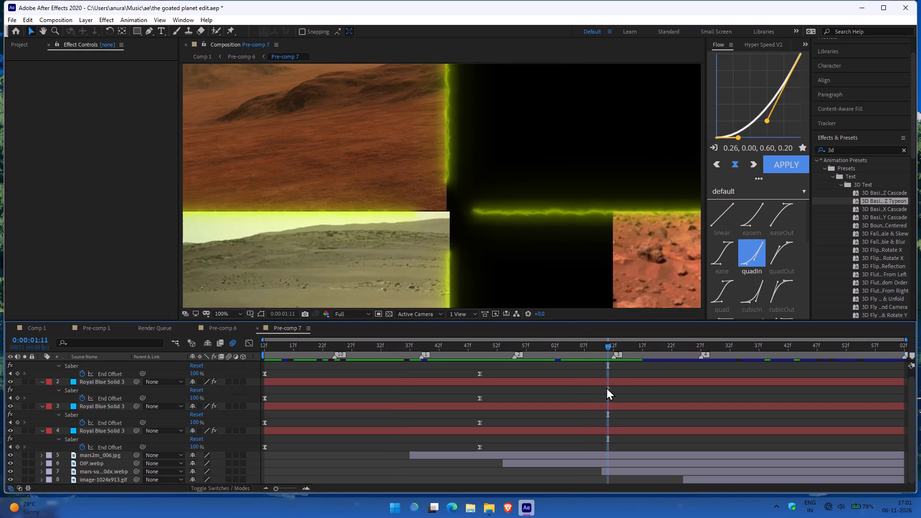
{"action": "scroll", "coordinate": [531, 255], "scroll_direction": "up", "scroll_amount": 1}
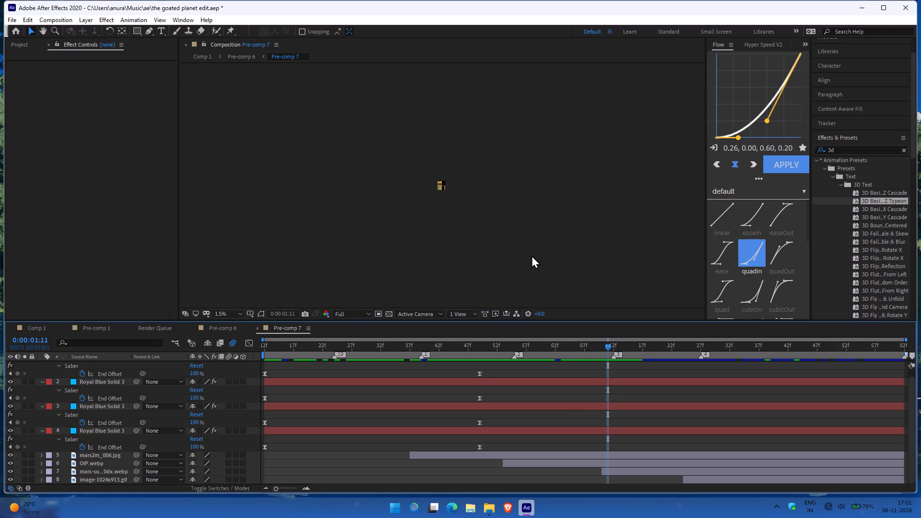
{"action": "scroll", "coordinate": [531, 255], "scroll_direction": "up", "scroll_amount": 2}
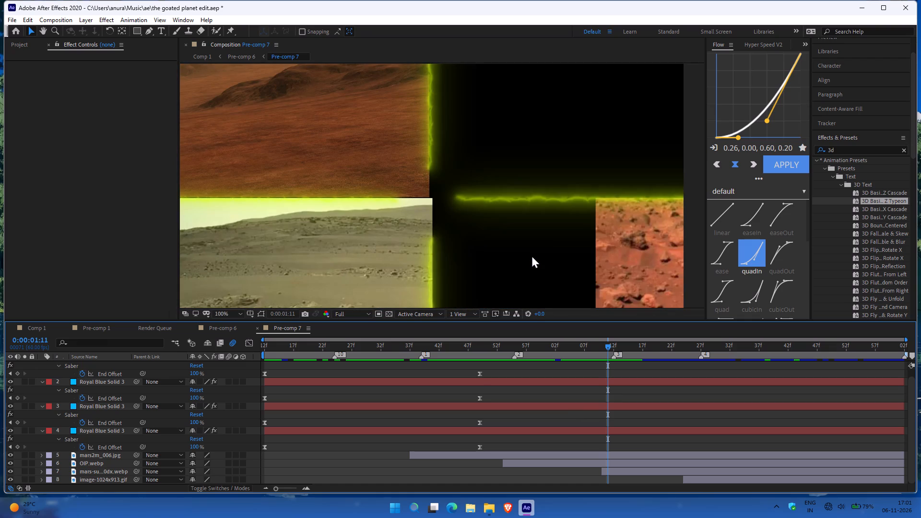
{"action": "scroll", "coordinate": [531, 255], "scroll_direction": "up", "scroll_amount": 1}
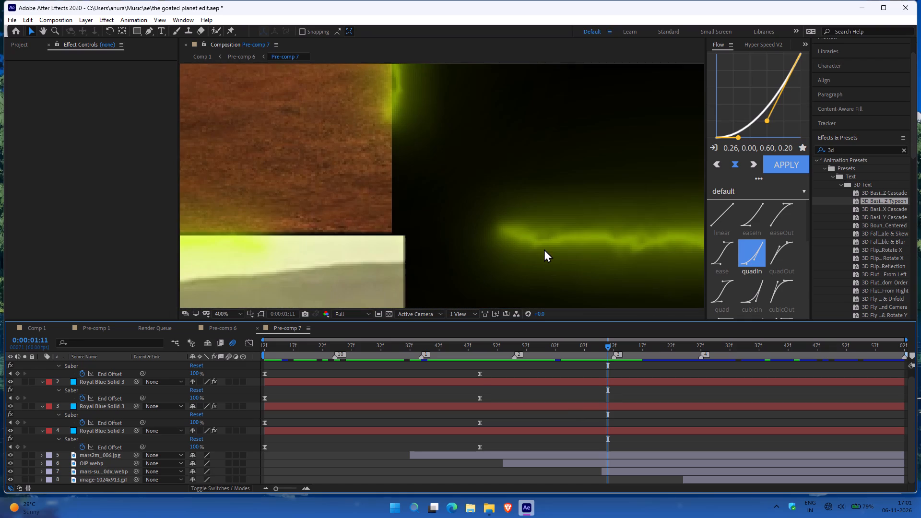
At 0:00:00:40, set the mars2m_006.jpg layer's vertical Position to 359 so its lower edge meets the glowing line.
{"action": "right_click", "coordinate": [607, 342]}
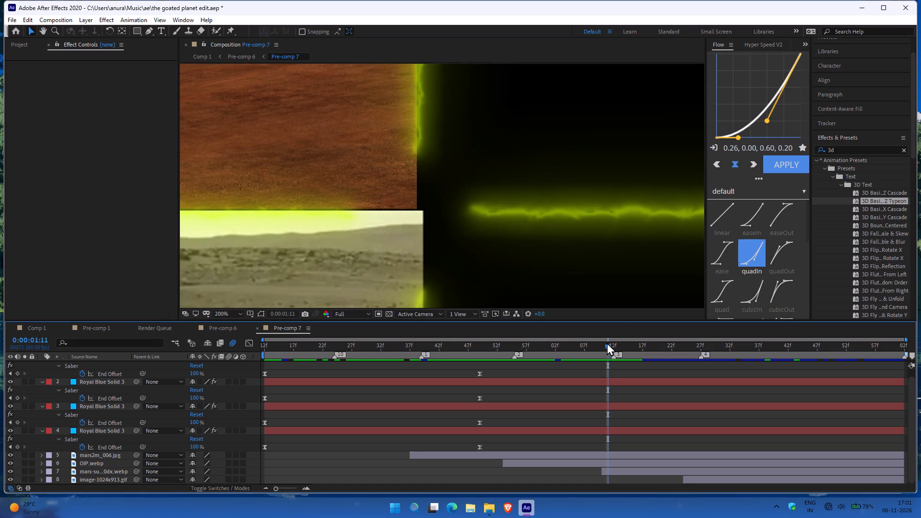
{"action": "left_click_drag", "start_coordinate": [608, 345], "coordinate": [513, 363]}
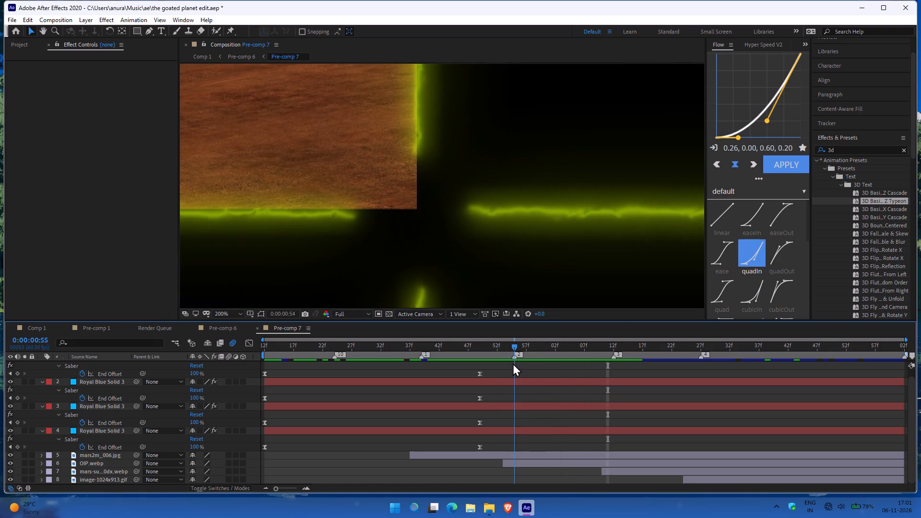
{"action": "left_click_drag", "start_coordinate": [513, 363], "coordinate": [427, 365]}
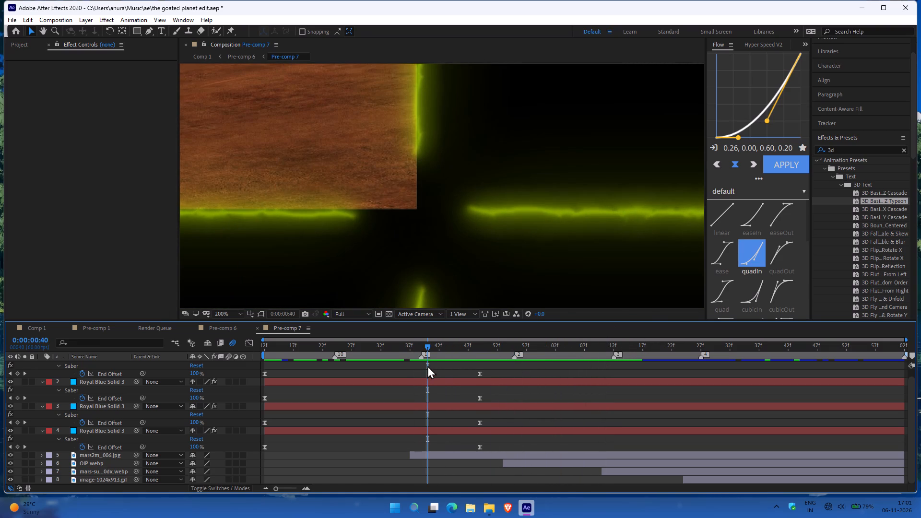
{"action": "left_click", "coordinate": [437, 455]}
{"action": "key", "text": "u"}
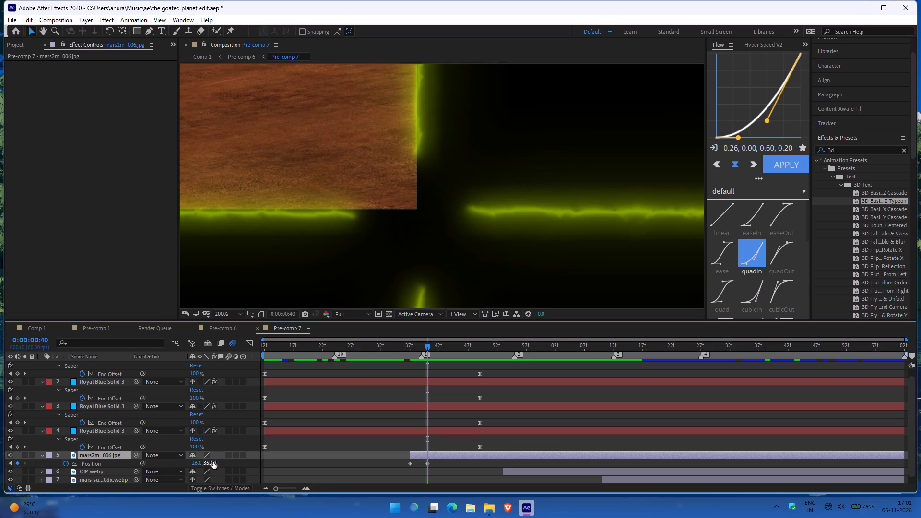
{"action": "left_click_drag", "start_coordinate": [208, 463], "coordinate": [217, 464]}
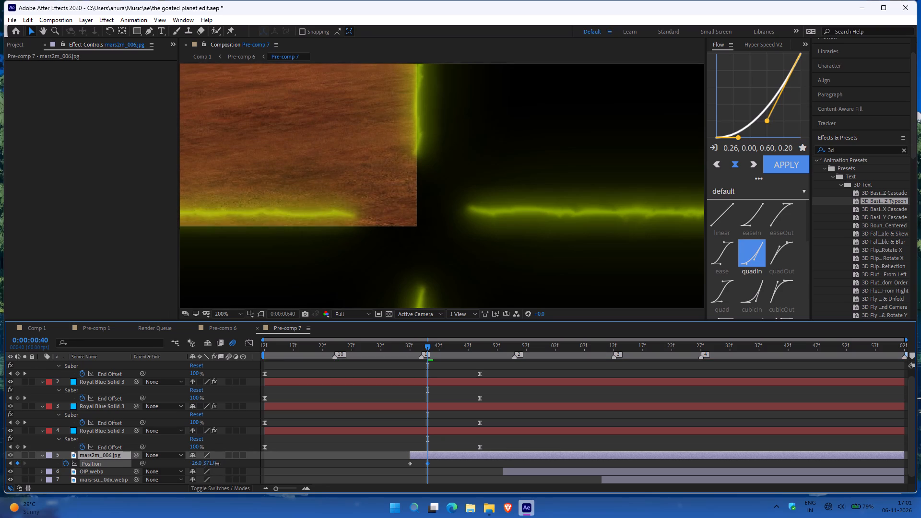
{"action": "left_click_drag", "start_coordinate": [217, 464], "coordinate": [206, 468]}
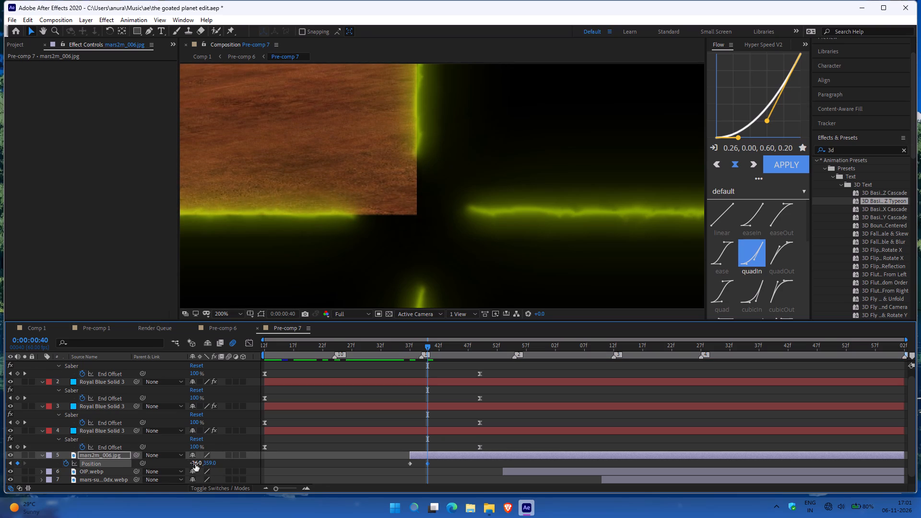
Set the mars2m_006.jpg layer's horizontal Position to -23 at the same keyframe and check its corner against the Saber lines.
{"action": "left_click", "coordinate": [195, 464]}
{"action": "scroll", "coordinate": [332, 153], "scroll_direction": "down", "scroll_amount": 1, "text": "ctrl"}
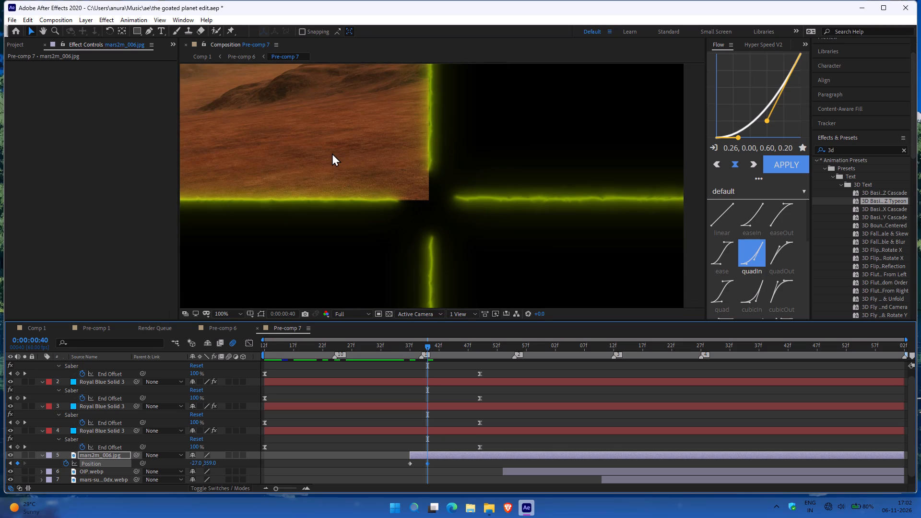
{"action": "scroll", "coordinate": [332, 153], "scroll_direction": "down", "scroll_amount": 1, "text": "ctrl"}
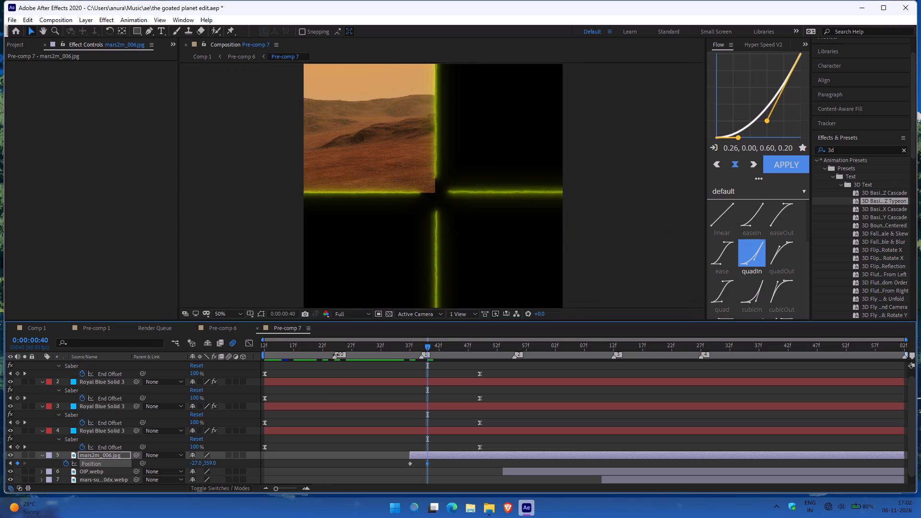
{"action": "left_click", "coordinate": [197, 463]}
{"action": "key", "text": "minus"}
{"action": "type", "text": "23"}
{"action": "key", "text": "Return"}
{"action": "scroll", "coordinate": [380, 153], "scroll_direction": "up", "scroll_amount": 2, "text": "ctrl"}
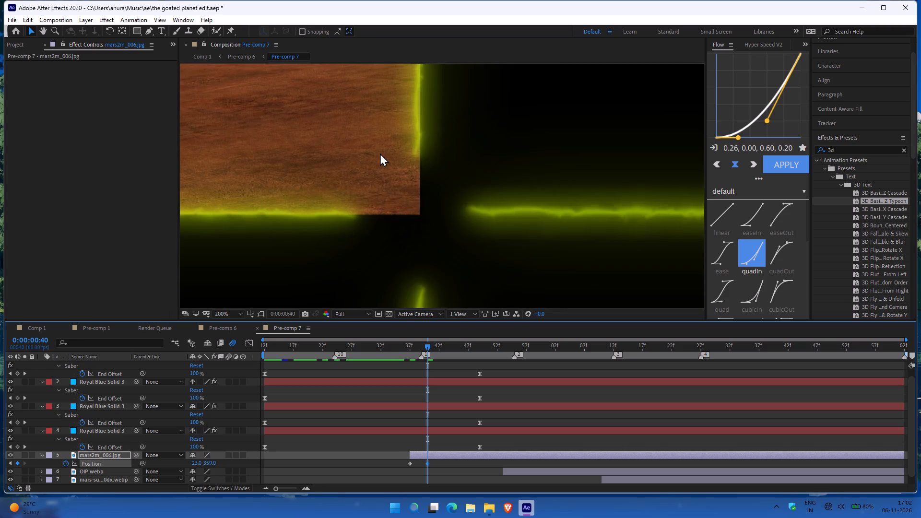
{"action": "scroll", "coordinate": [380, 153], "scroll_direction": "down", "scroll_amount": 1, "text": "ctrl"}
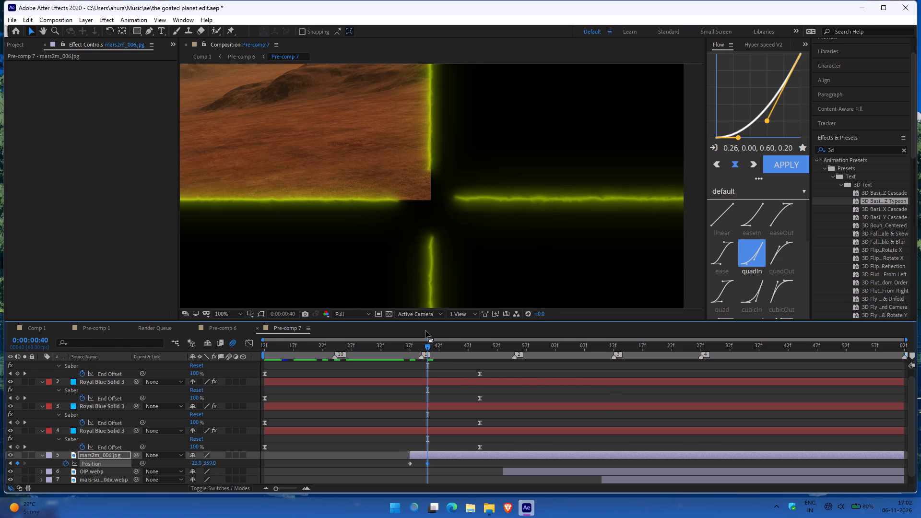
Scrub Pre-comp 7 from 0:00:00:40 to 0:00:01:29 and review how the four Mars landscape panels slide in and line up.
{"action": "left_click_drag", "start_coordinate": [429, 345], "coordinate": [532, 347]}
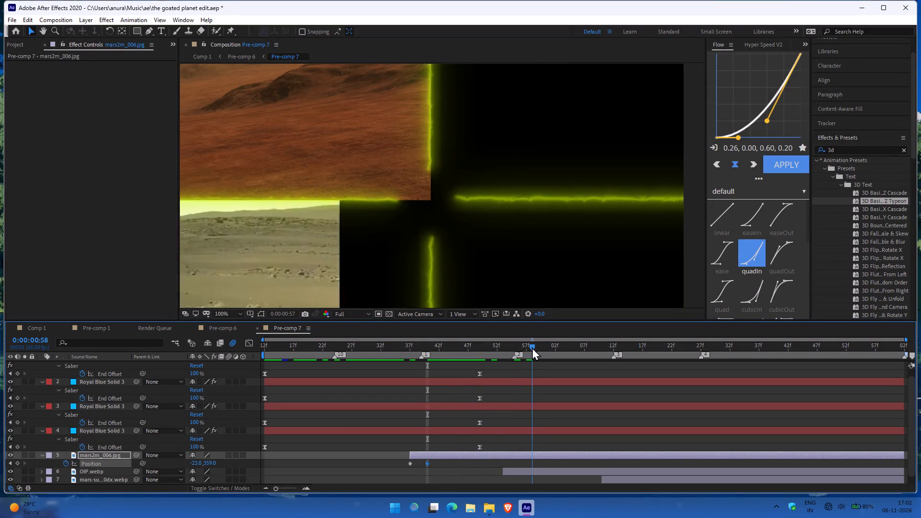
{"action": "left_click_drag", "start_coordinate": [532, 347], "coordinate": [520, 348]}
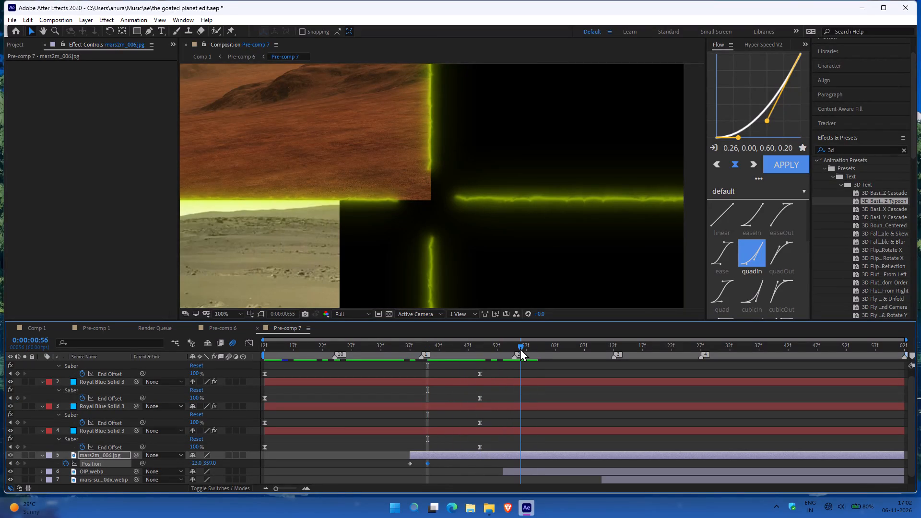
{"action": "left_click_drag", "start_coordinate": [520, 348], "coordinate": [593, 331]}
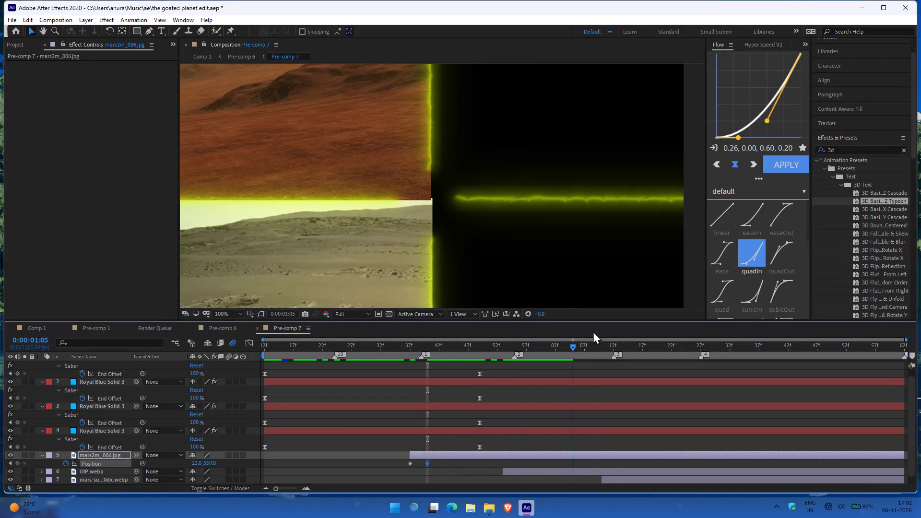
{"action": "left_click_drag", "start_coordinate": [593, 331], "coordinate": [616, 328]}
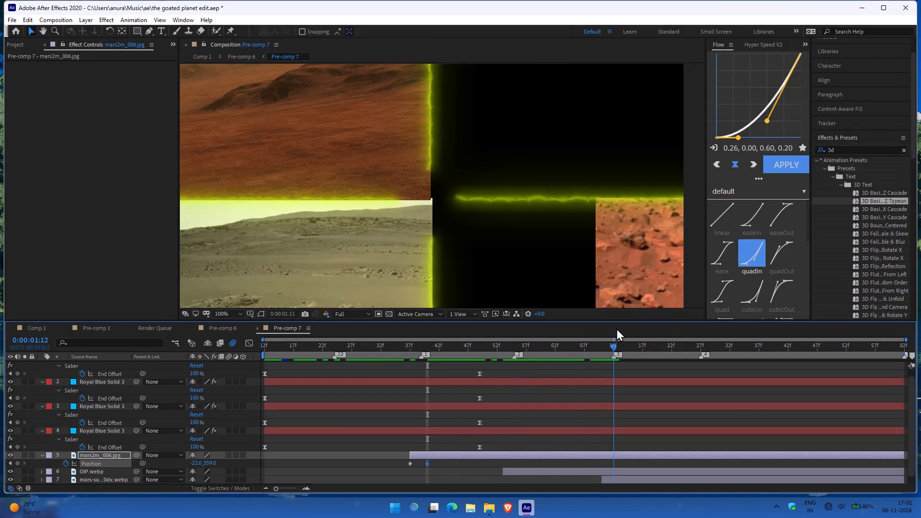
{"action": "left_click_drag", "start_coordinate": [616, 328], "coordinate": [522, 365]}
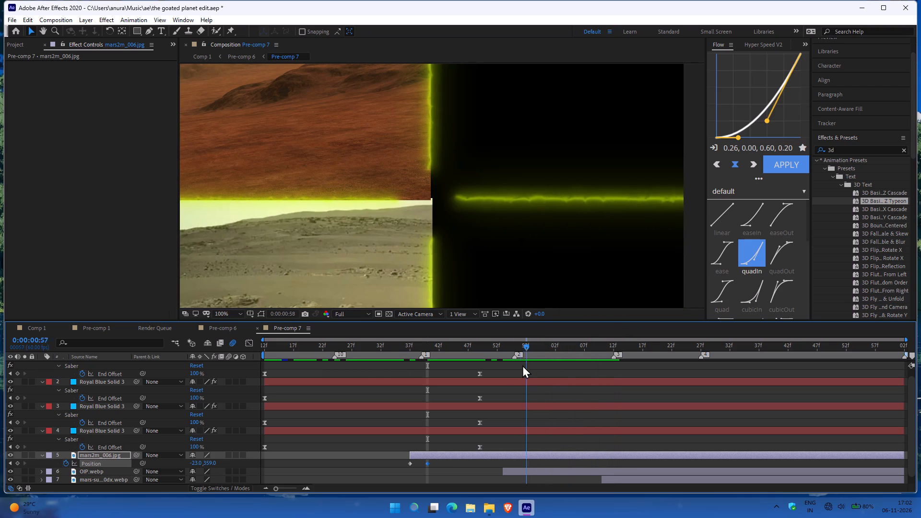
{"action": "left_click_drag", "start_coordinate": [522, 365], "coordinate": [625, 338]}
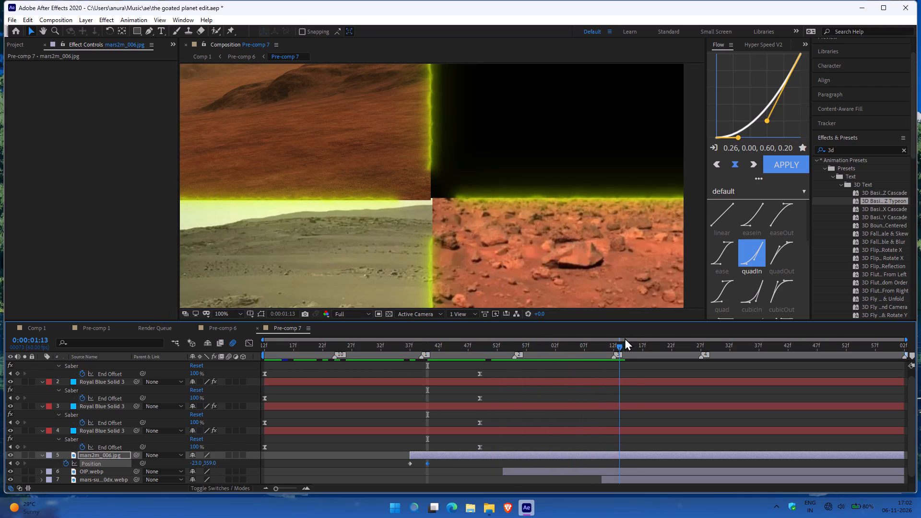
{"action": "left_click_drag", "start_coordinate": [625, 338], "coordinate": [714, 327]}
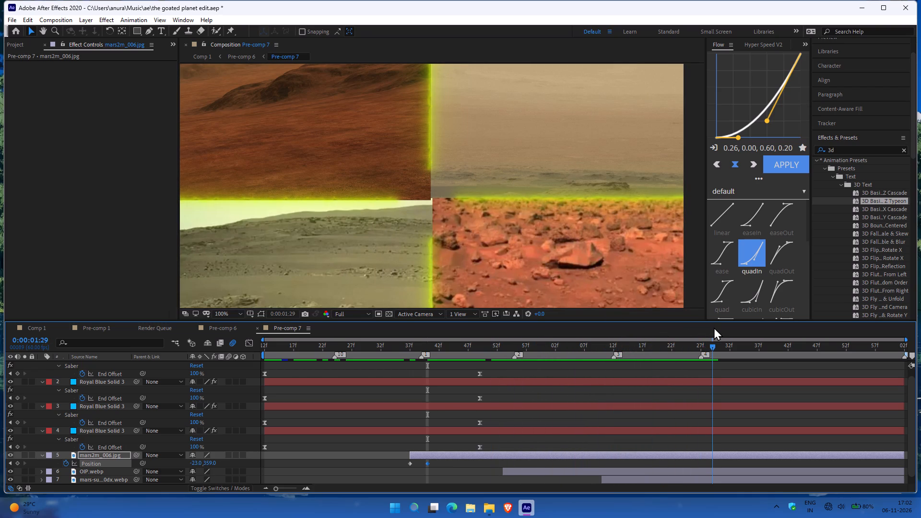
{"action": "left_click_drag", "start_coordinate": [714, 327], "coordinate": [714, 332]}
{"action": "scroll", "coordinate": [465, 175], "scroll_direction": "down", "scroll_amount": 1, "text": "ctrl"}
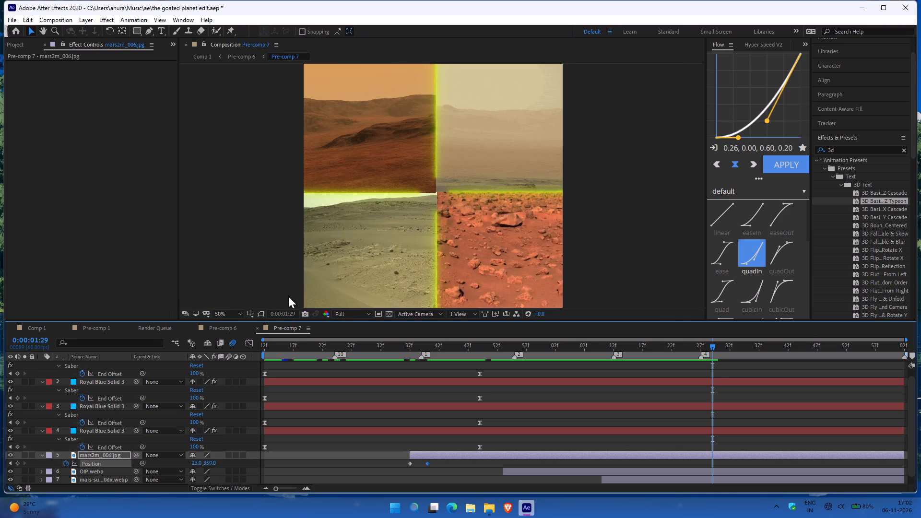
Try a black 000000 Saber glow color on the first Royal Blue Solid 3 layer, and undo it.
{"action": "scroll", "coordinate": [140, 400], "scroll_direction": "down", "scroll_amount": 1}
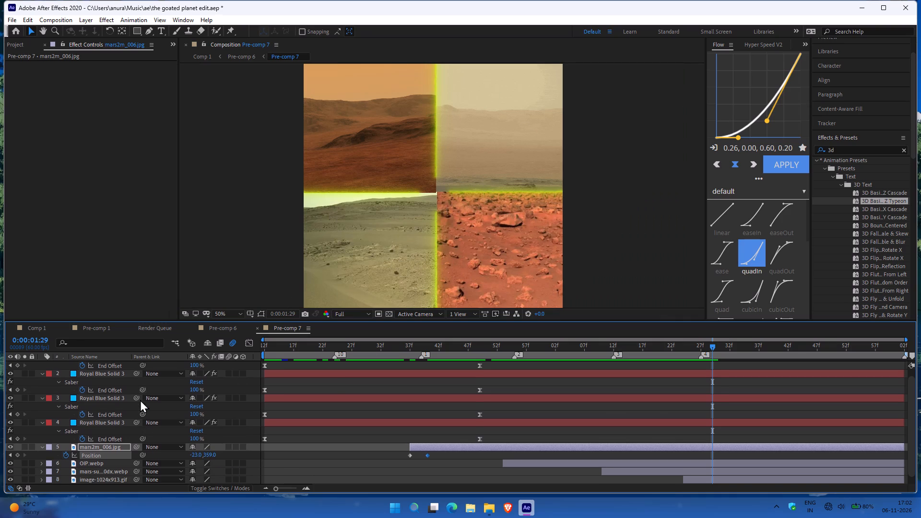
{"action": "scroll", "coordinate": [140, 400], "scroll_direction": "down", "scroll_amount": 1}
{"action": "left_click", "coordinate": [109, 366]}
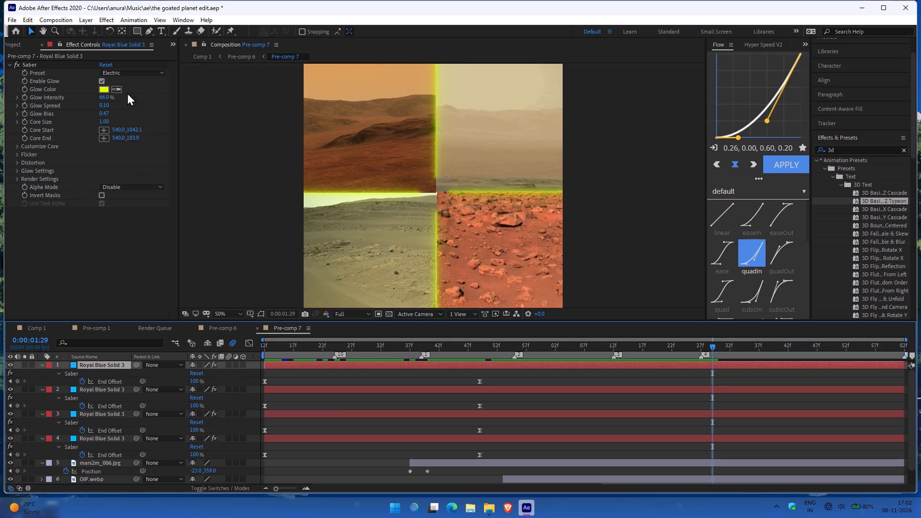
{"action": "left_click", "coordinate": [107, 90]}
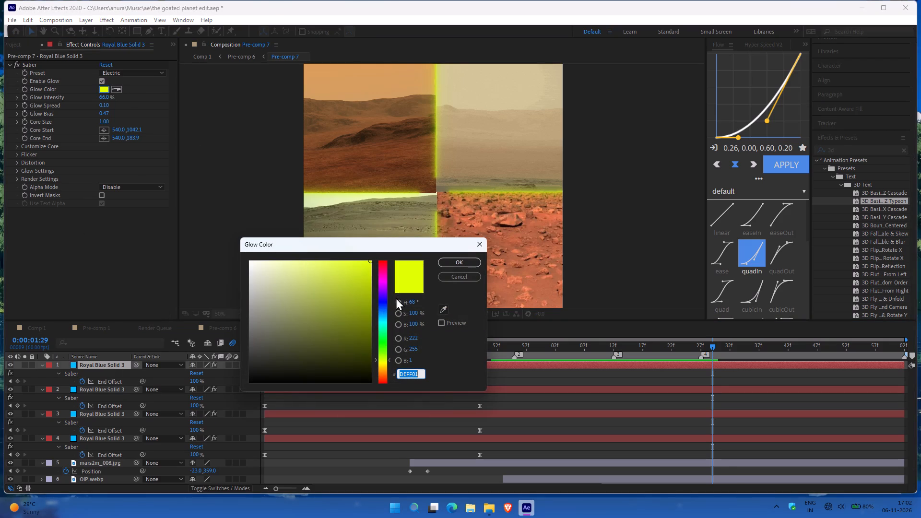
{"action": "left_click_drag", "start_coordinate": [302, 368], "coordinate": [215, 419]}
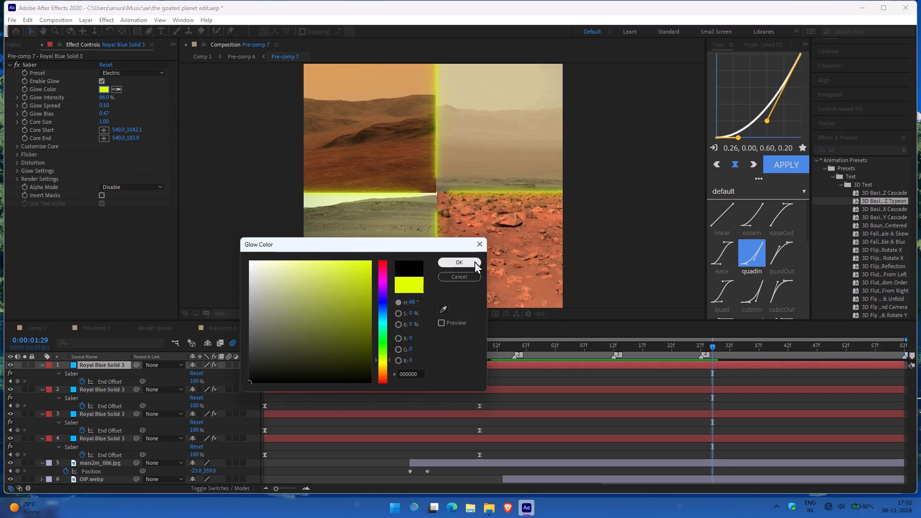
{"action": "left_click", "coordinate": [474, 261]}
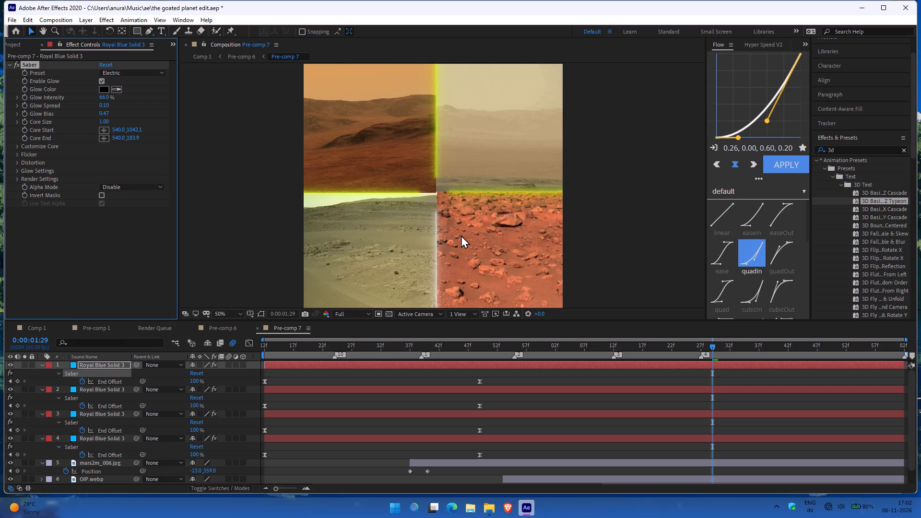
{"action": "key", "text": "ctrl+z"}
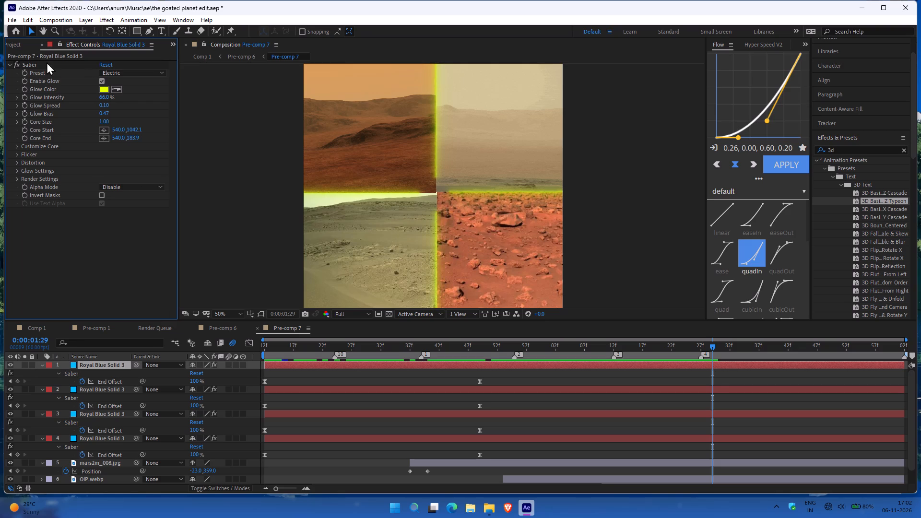
Set the first Royal Blue Solid 3 layer's Saber glow color to red FF0101 and inspect the line in the composition.
{"action": "left_click", "coordinate": [103, 91]}
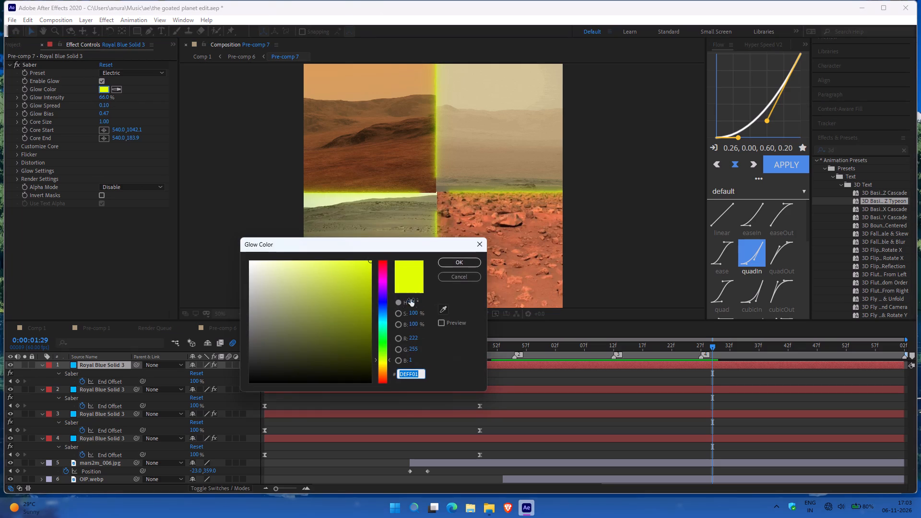
{"action": "left_click_drag", "start_coordinate": [381, 272], "coordinate": [403, 210]}
{"action": "left_click", "coordinate": [451, 269]}
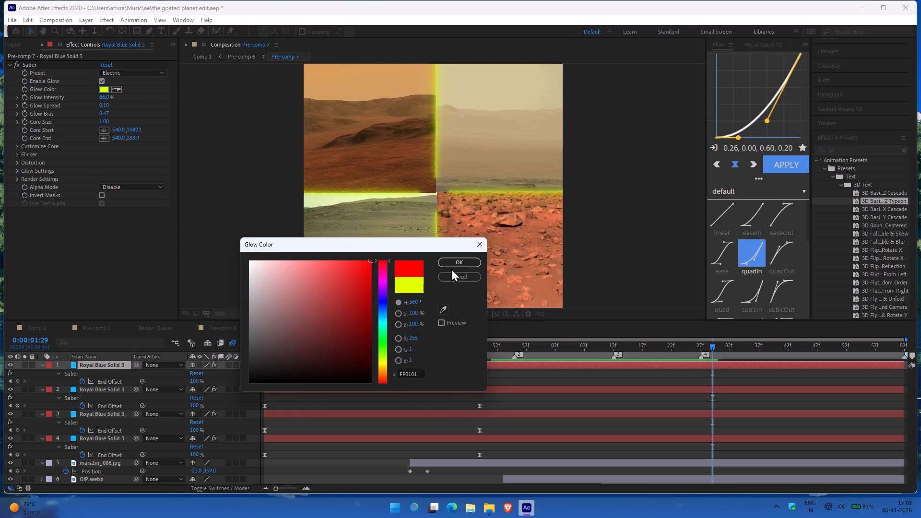
{"action": "left_click", "coordinate": [457, 267]}
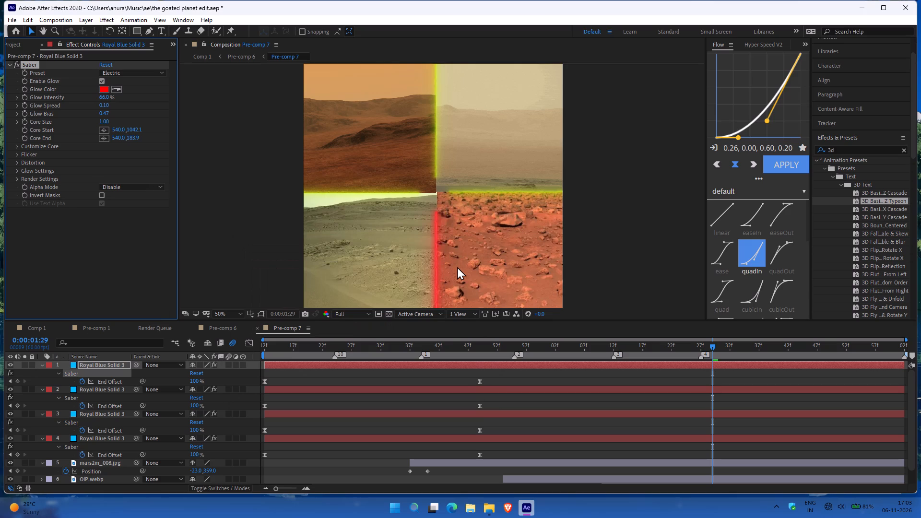
{"action": "scroll", "coordinate": [414, 229], "scroll_direction": "up", "scroll_amount": 2, "text": "ctrl"}
{"action": "scroll", "coordinate": [414, 229], "scroll_direction": "down", "scroll_amount": 2, "text": "ctrl"}
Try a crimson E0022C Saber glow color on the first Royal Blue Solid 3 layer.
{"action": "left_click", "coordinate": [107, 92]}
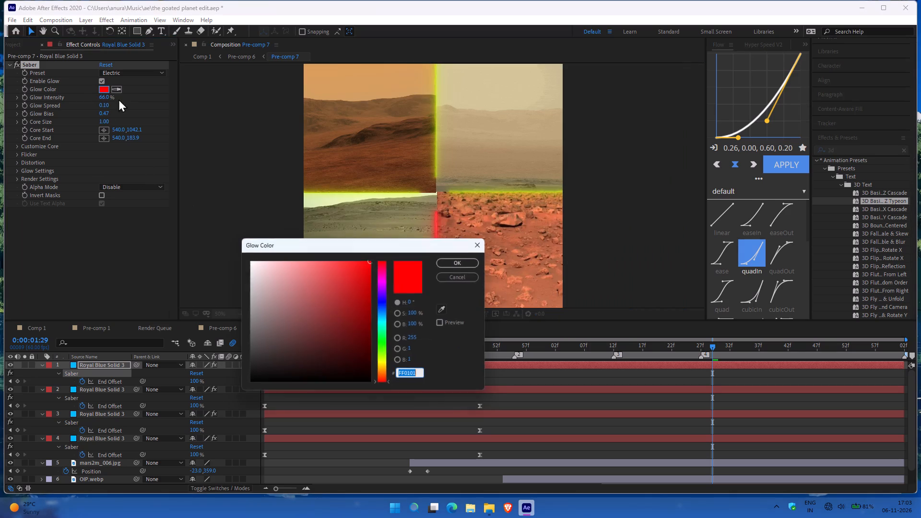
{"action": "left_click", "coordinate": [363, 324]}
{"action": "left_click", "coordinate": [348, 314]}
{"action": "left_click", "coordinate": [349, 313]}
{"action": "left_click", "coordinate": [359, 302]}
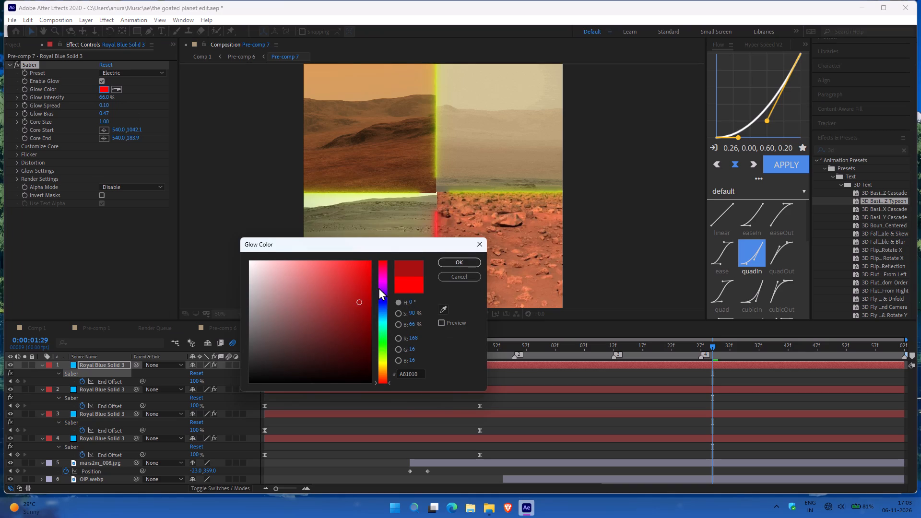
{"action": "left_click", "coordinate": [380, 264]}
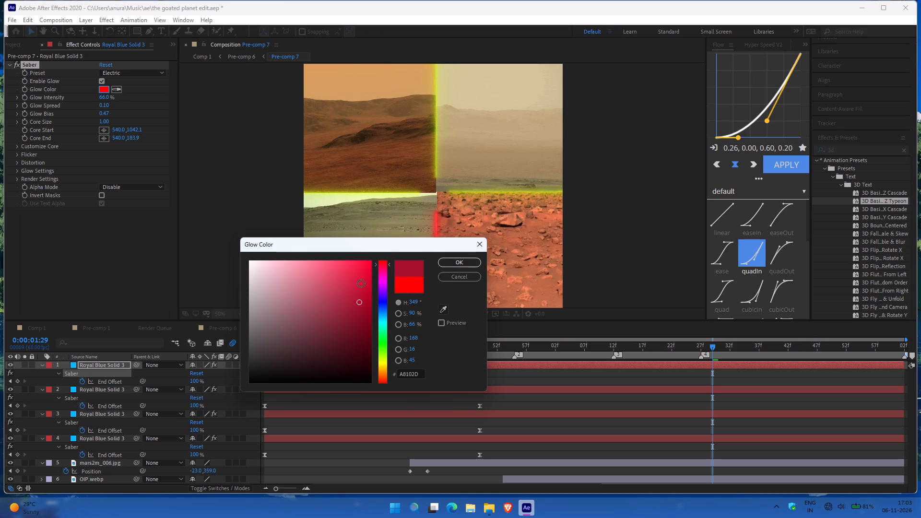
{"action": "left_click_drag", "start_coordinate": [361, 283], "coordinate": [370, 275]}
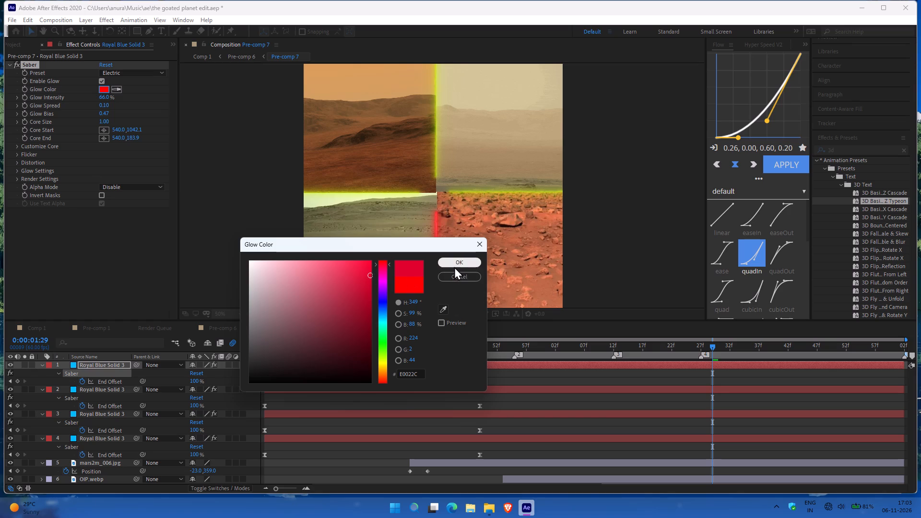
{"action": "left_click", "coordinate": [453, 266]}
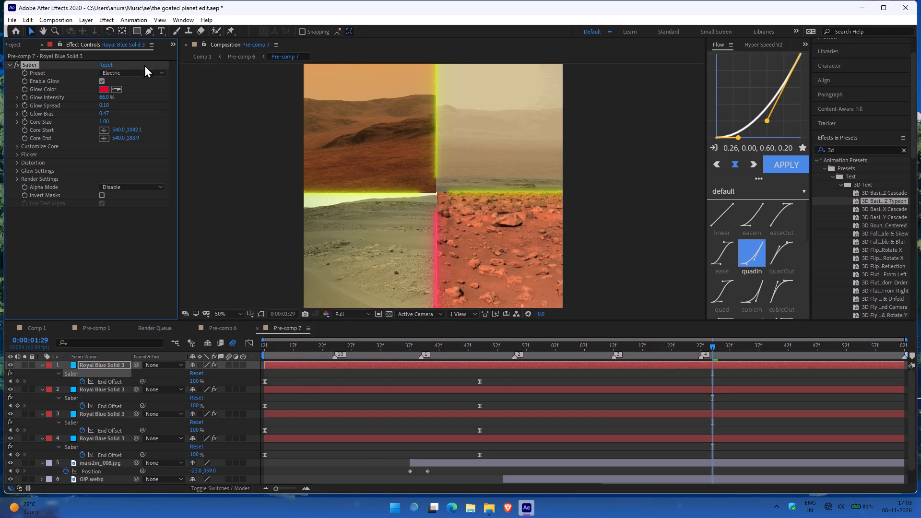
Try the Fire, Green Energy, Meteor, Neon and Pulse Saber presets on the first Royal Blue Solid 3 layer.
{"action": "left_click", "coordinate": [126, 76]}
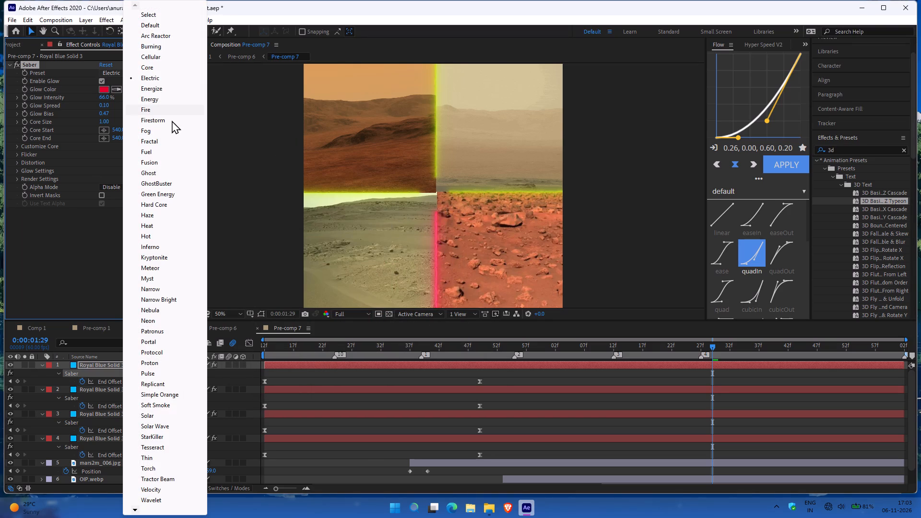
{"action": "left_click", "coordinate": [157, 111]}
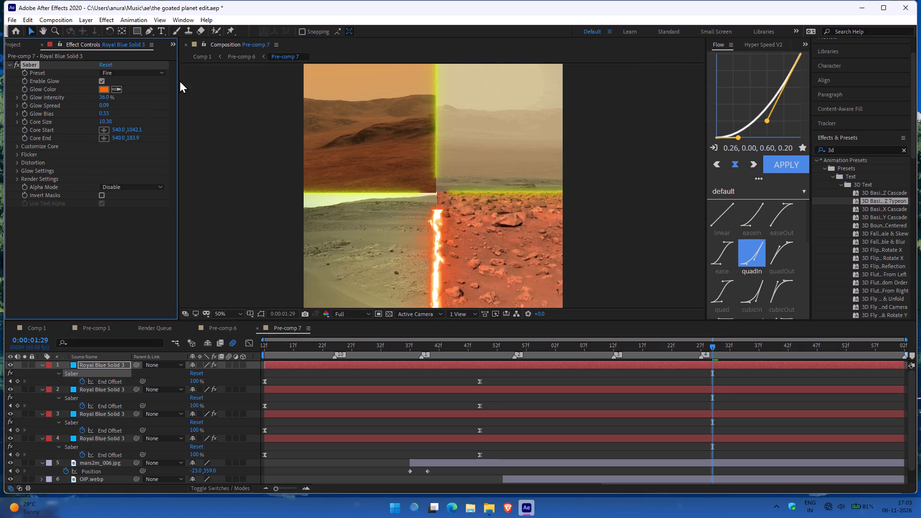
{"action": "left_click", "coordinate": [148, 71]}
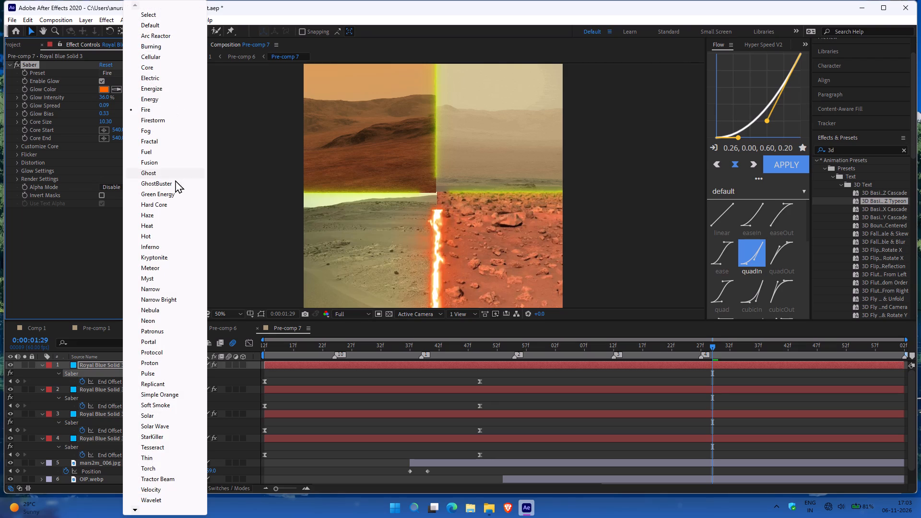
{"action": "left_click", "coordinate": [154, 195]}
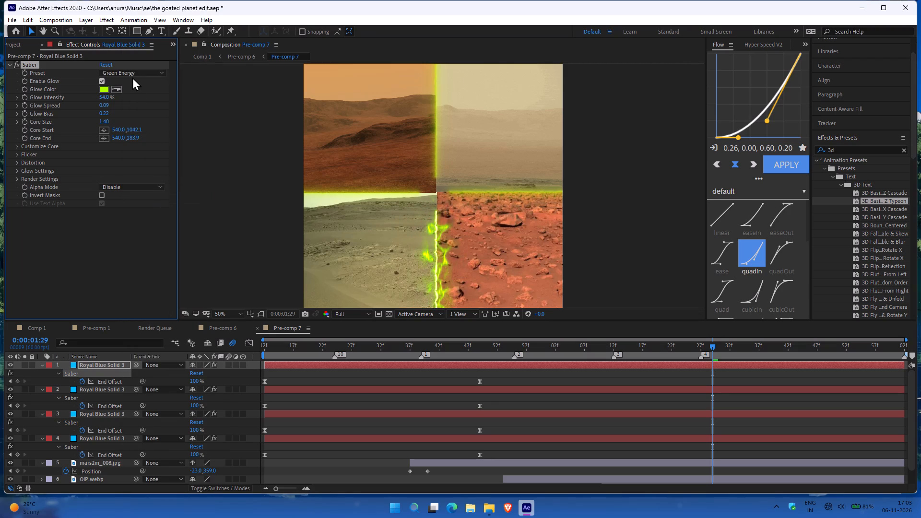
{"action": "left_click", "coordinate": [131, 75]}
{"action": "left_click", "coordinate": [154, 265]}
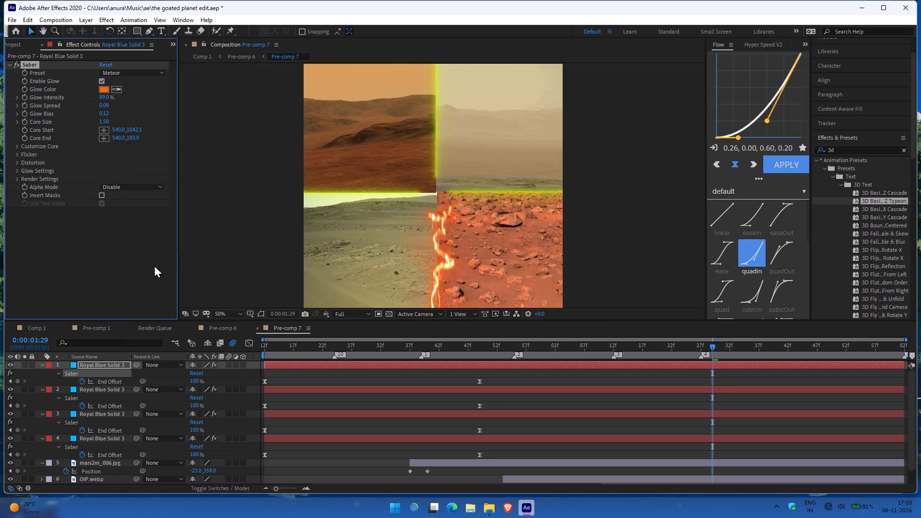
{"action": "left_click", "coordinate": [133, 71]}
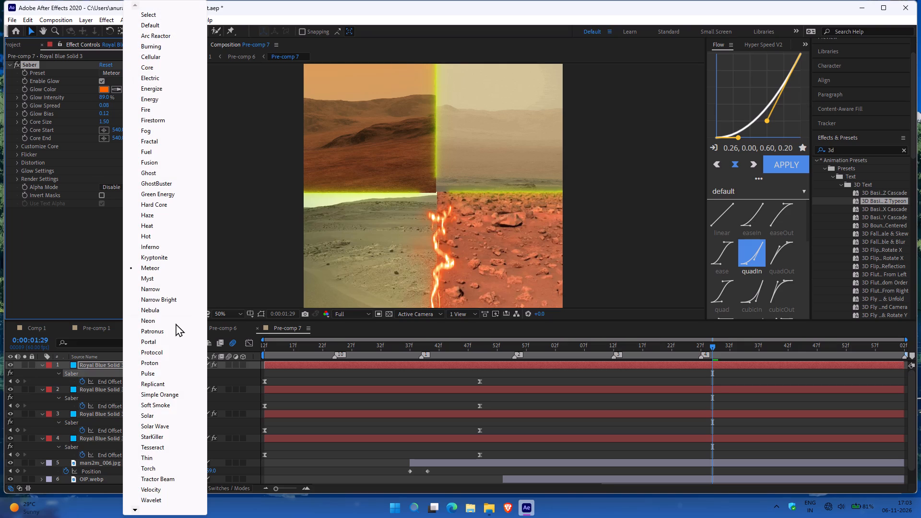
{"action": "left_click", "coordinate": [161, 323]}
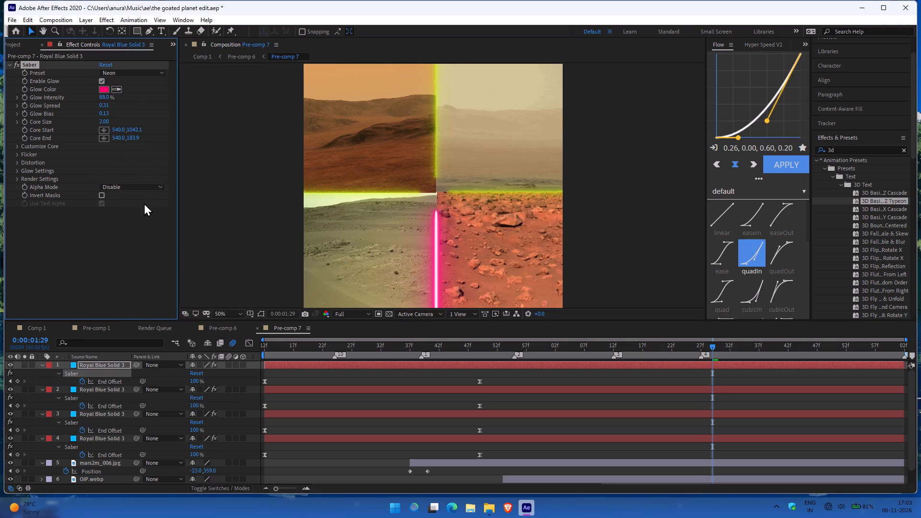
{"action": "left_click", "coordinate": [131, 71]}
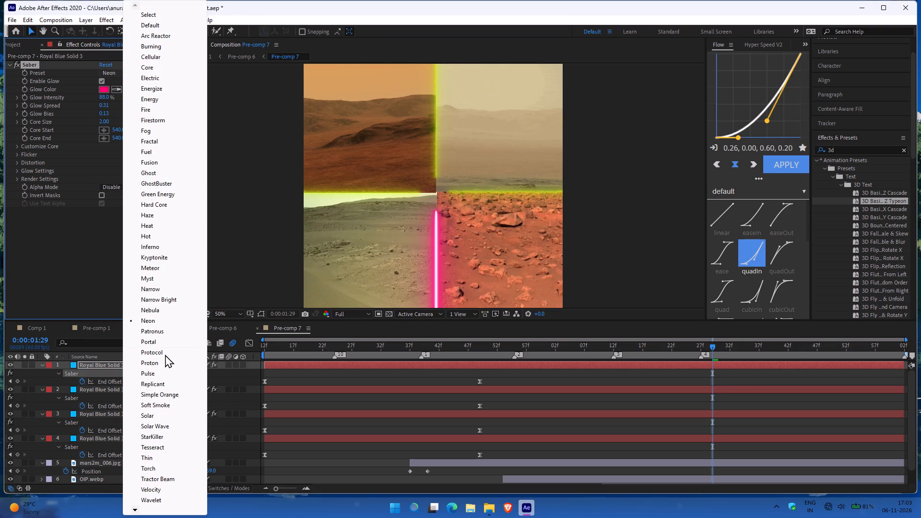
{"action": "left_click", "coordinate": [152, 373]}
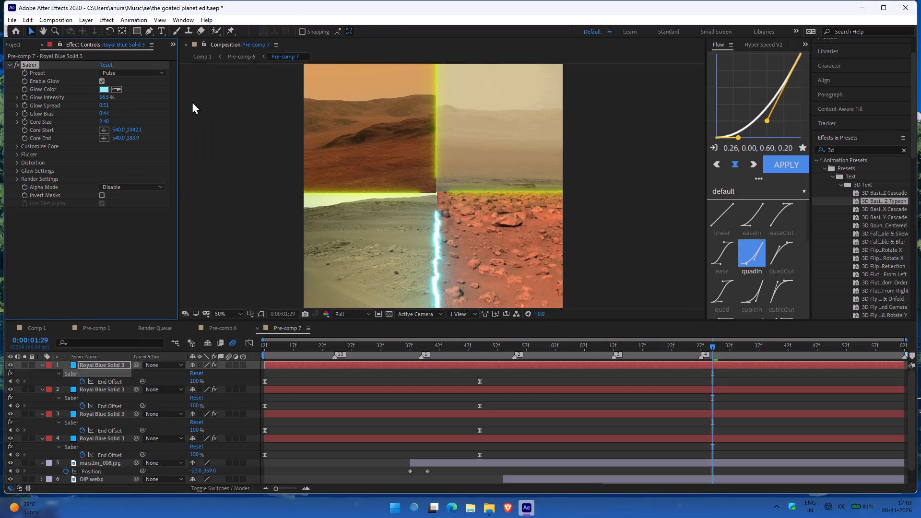
Apply the StarKiller Saber preset to the first Royal Blue Solid 3 layer and inspect the line up close.
{"action": "left_click", "coordinate": [141, 70]}
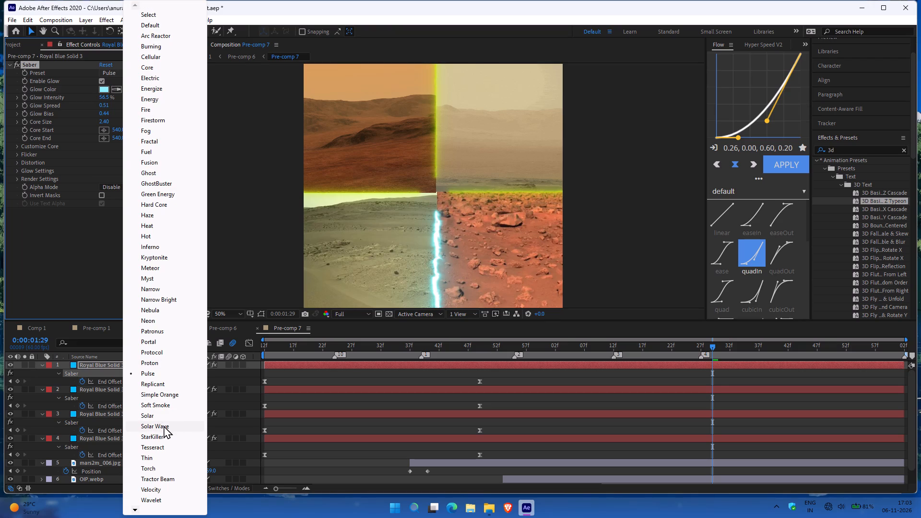
{"action": "left_click", "coordinate": [155, 438]}
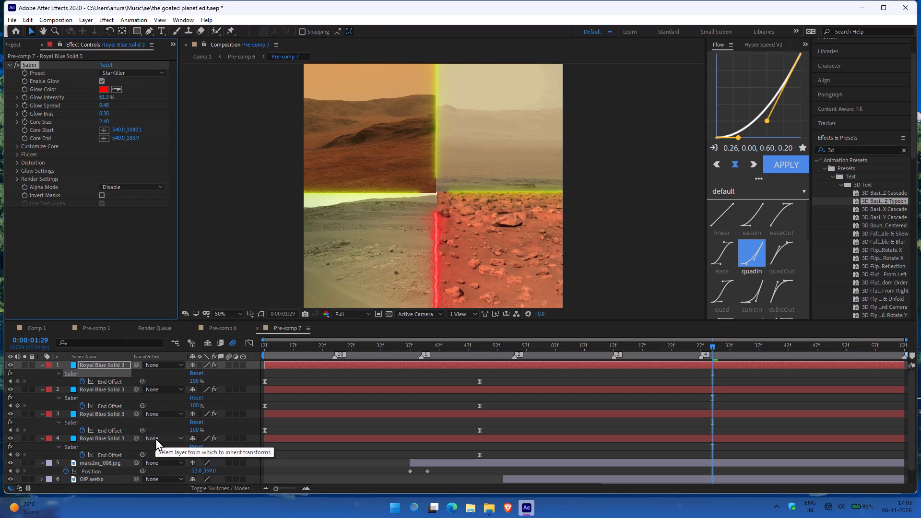
{"action": "scroll", "coordinate": [432, 249], "scroll_direction": "up", "scroll_amount": 1, "text": "ctrl"}
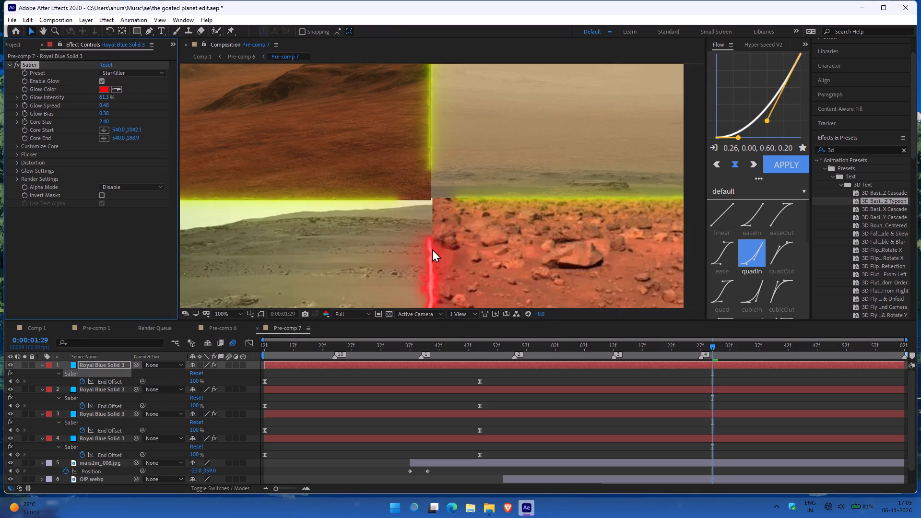
{"action": "scroll", "coordinate": [432, 249], "scroll_direction": "down", "scroll_amount": 1, "text": "ctrl"}
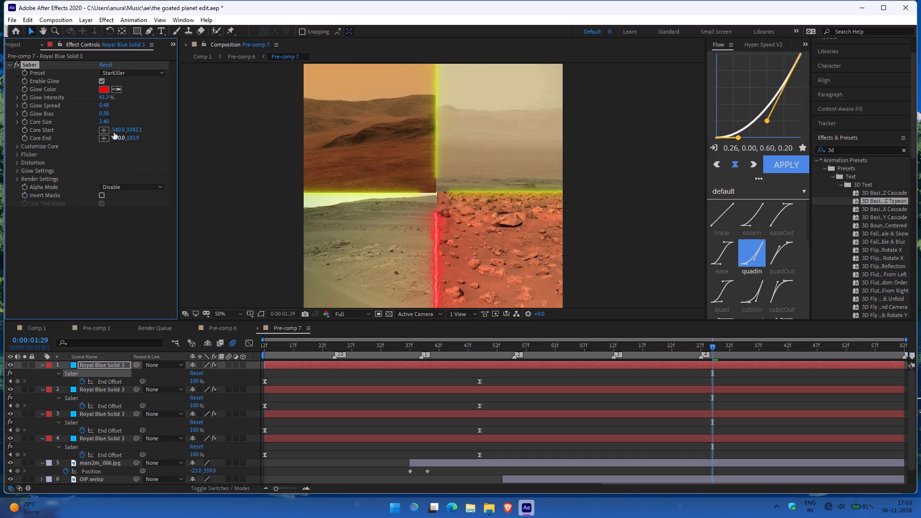
Set the first Royal Blue Solid 3 layer's Saber glow color to orange FF5A00.
{"action": "left_click", "coordinate": [106, 91]}
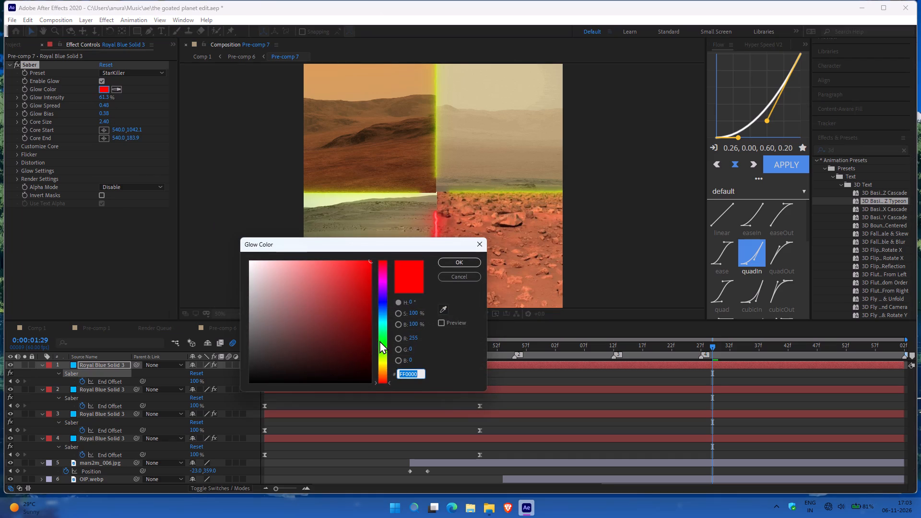
{"action": "left_click", "coordinate": [383, 368]}
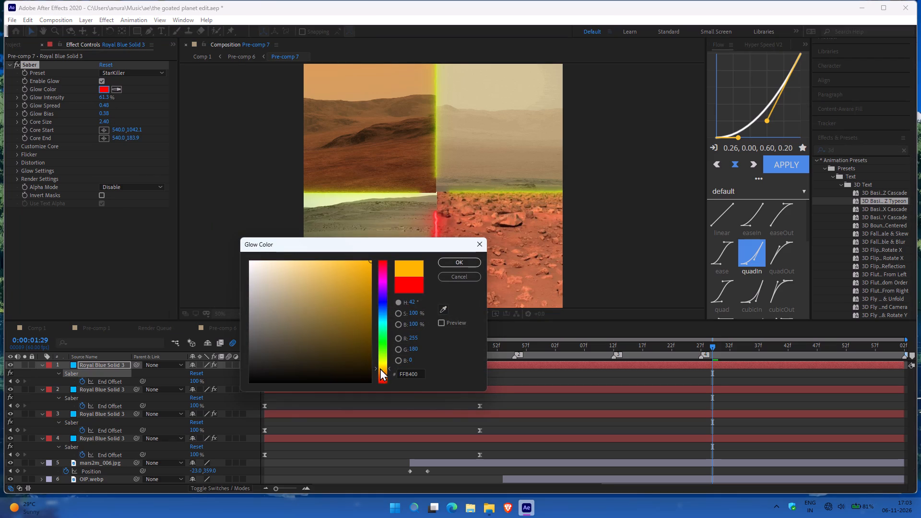
{"action": "left_click", "coordinate": [381, 376]}
{"action": "left_click", "coordinate": [462, 264]}
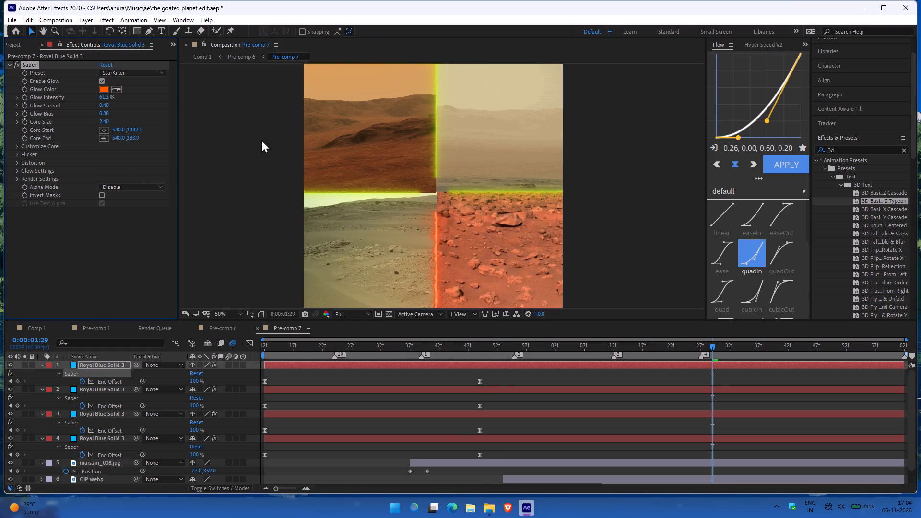
Copy the first layer's FF5A00 glow color code and apply it to the second Royal Blue Solid 3 layer's Saber glow.
{"action": "left_click", "coordinate": [106, 90]}
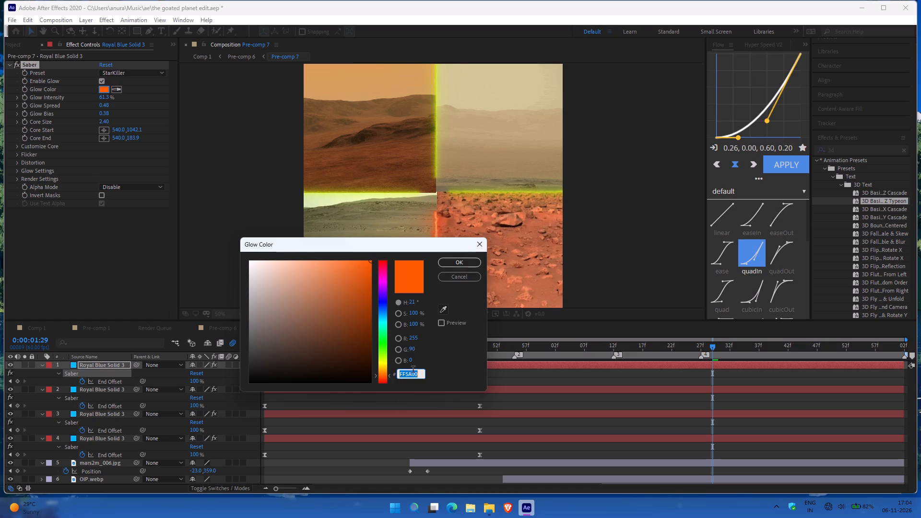
{"action": "key", "text": "ctrl+c"}
{"action": "left_click", "coordinate": [477, 244]}
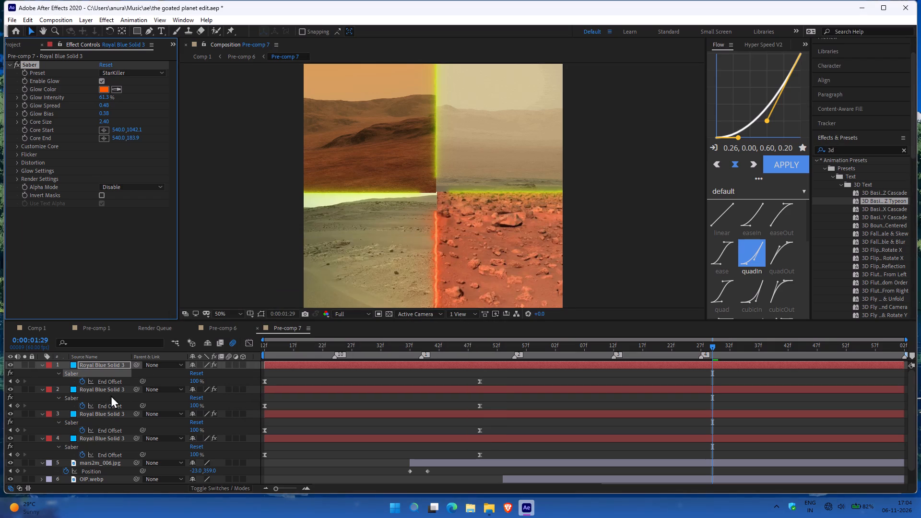
{"action": "left_click", "coordinate": [103, 390]}
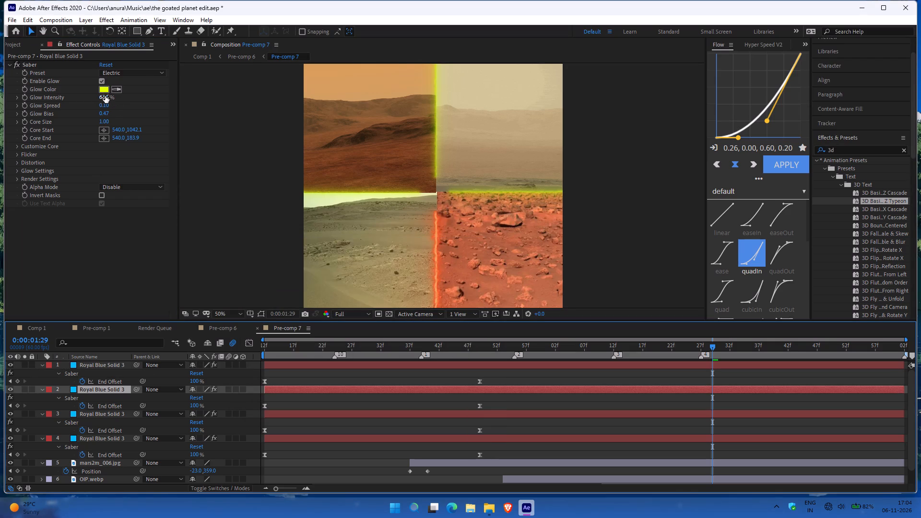
{"action": "left_click", "coordinate": [104, 93]}
{"action": "left_click", "coordinate": [101, 89]}
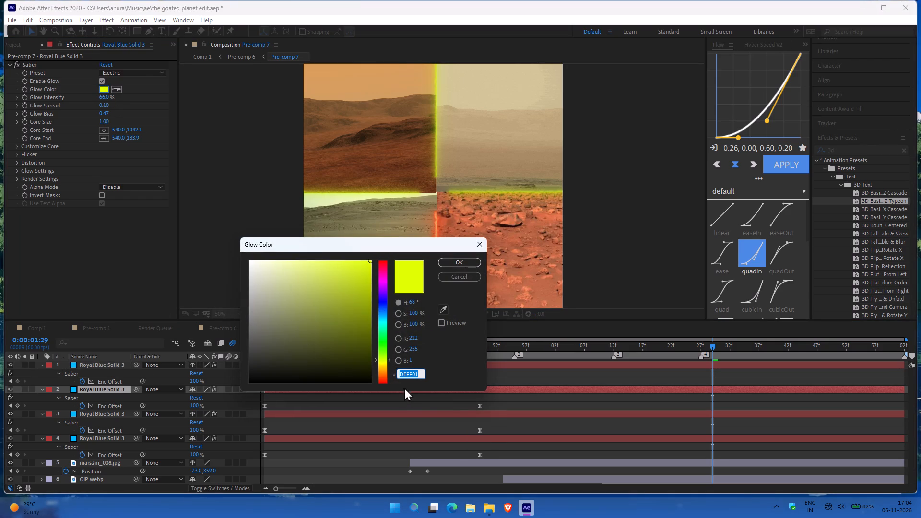
{"action": "key", "text": "ctrl+v"}
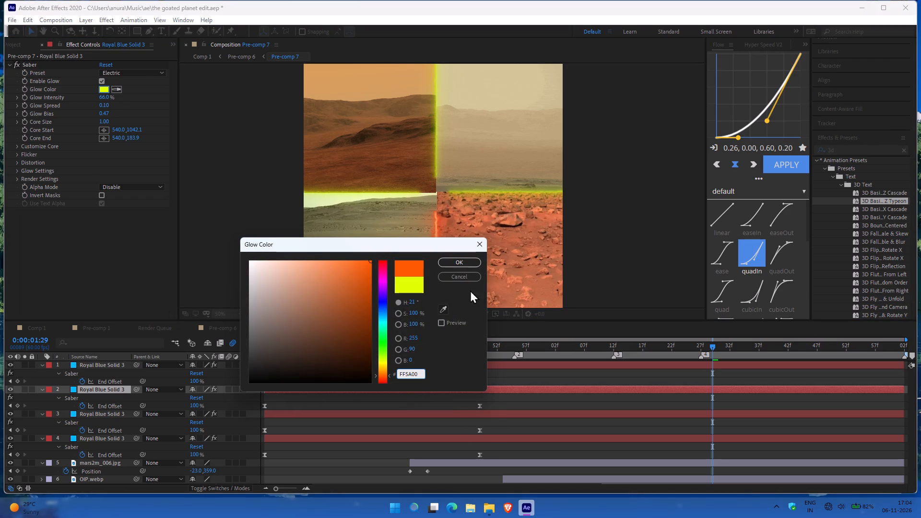
{"action": "left_click", "coordinate": [460, 260]}
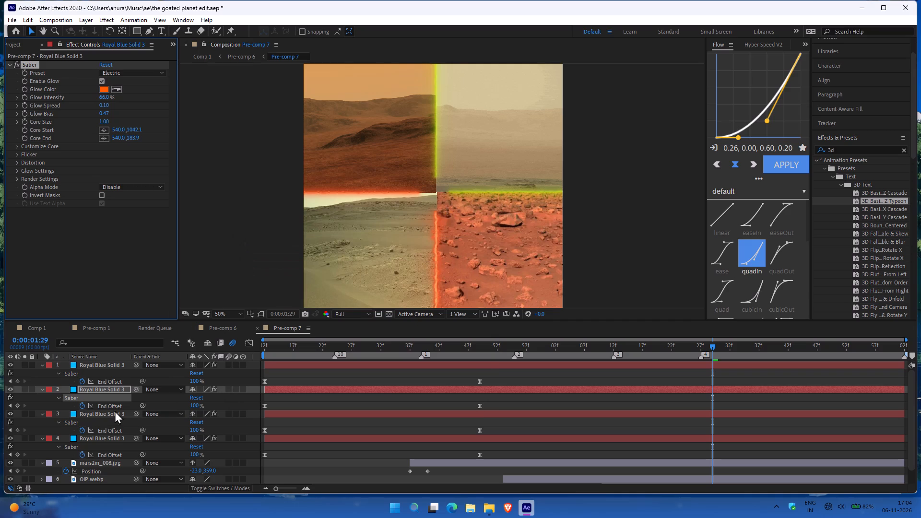
Set the third Royal Blue Solid 3 layer's Saber glow color to the copied orange FF5A00.
{"action": "left_click", "coordinate": [109, 412]}
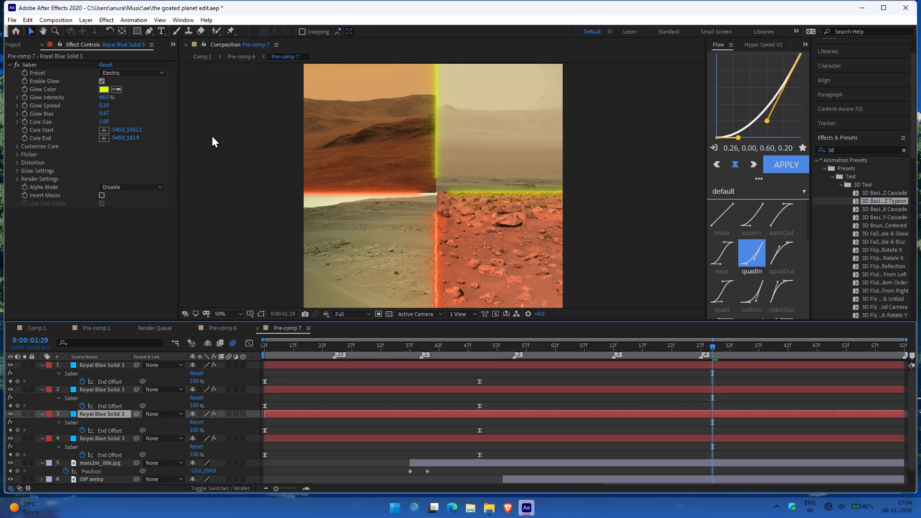
{"action": "left_click", "coordinate": [107, 89]}
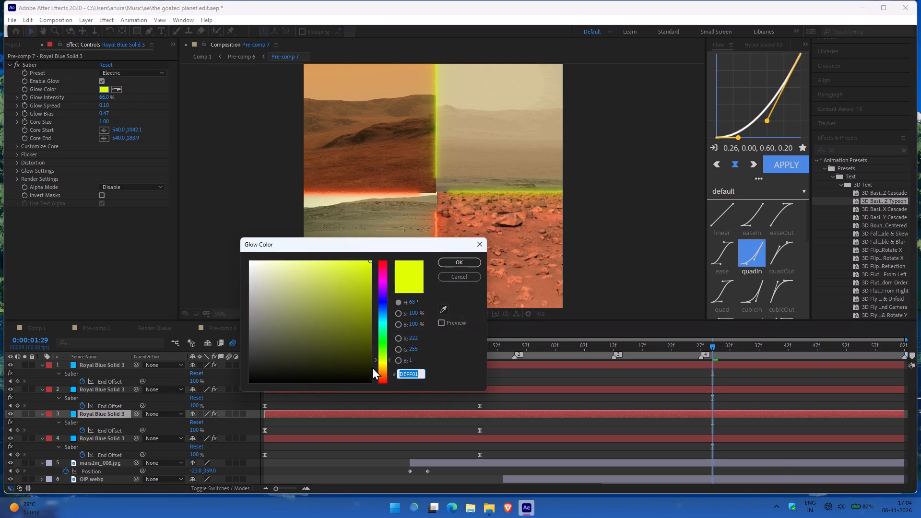
{"action": "key", "text": "ctrl+v"}
{"action": "key", "text": "Return"}
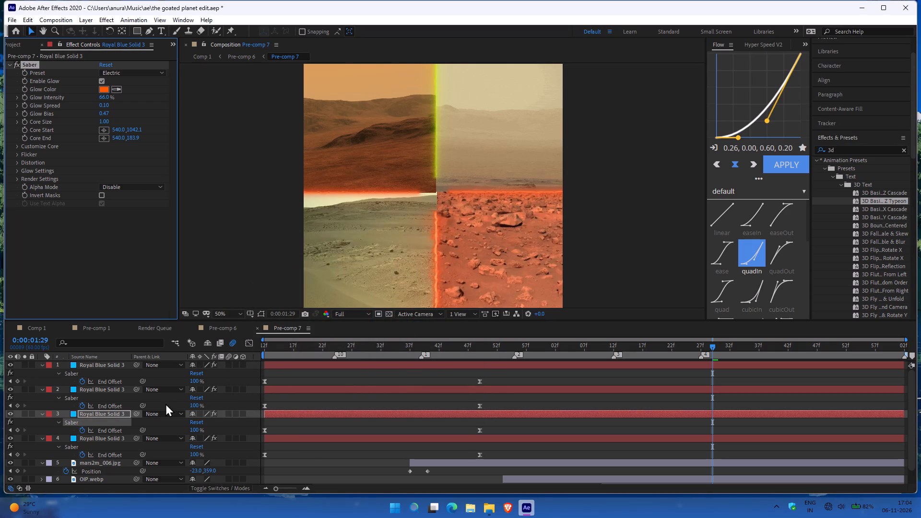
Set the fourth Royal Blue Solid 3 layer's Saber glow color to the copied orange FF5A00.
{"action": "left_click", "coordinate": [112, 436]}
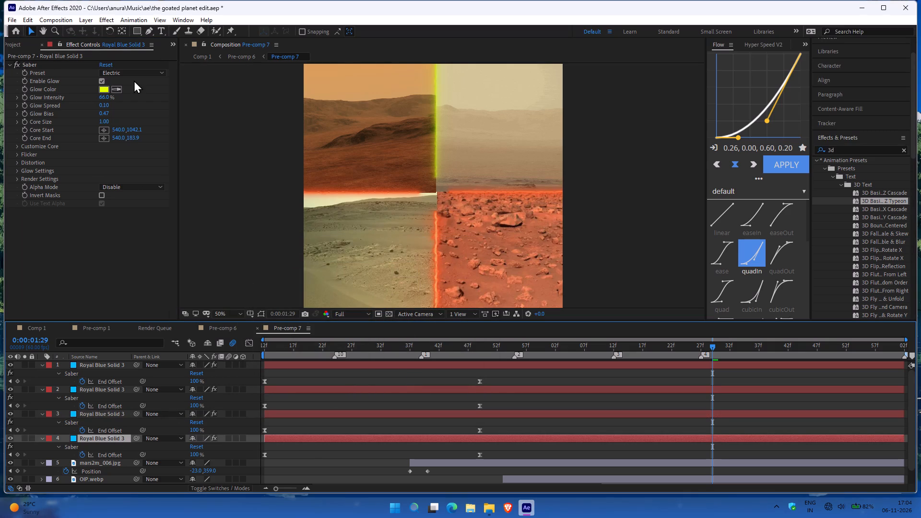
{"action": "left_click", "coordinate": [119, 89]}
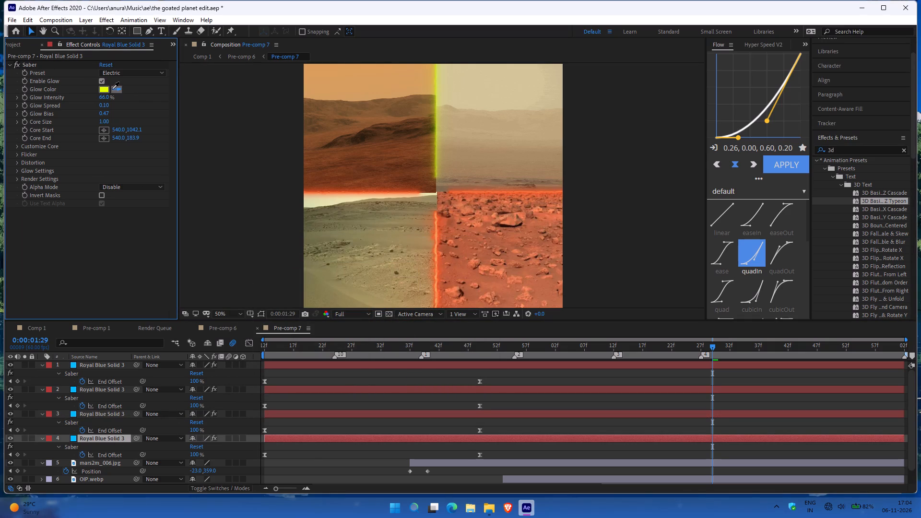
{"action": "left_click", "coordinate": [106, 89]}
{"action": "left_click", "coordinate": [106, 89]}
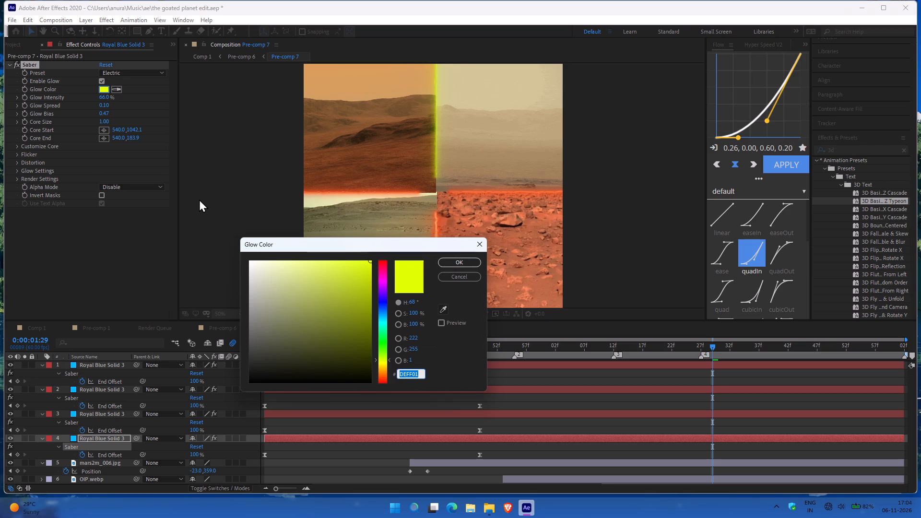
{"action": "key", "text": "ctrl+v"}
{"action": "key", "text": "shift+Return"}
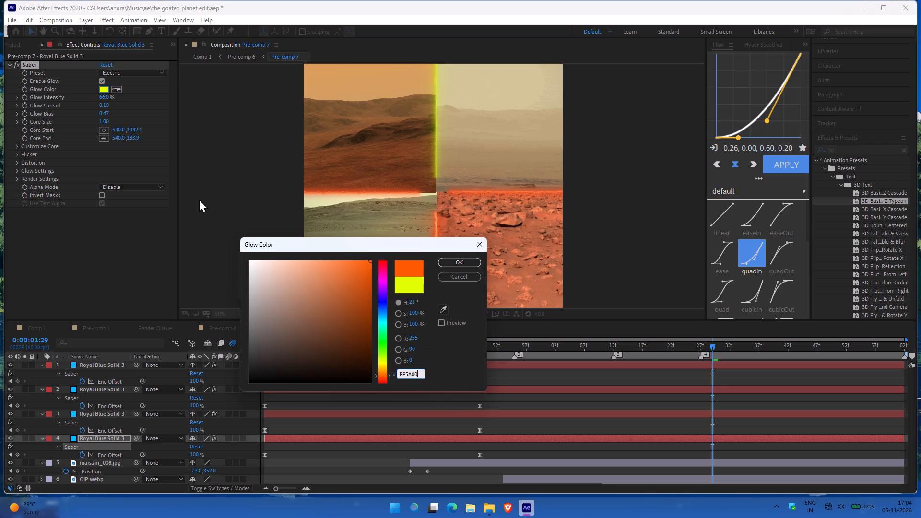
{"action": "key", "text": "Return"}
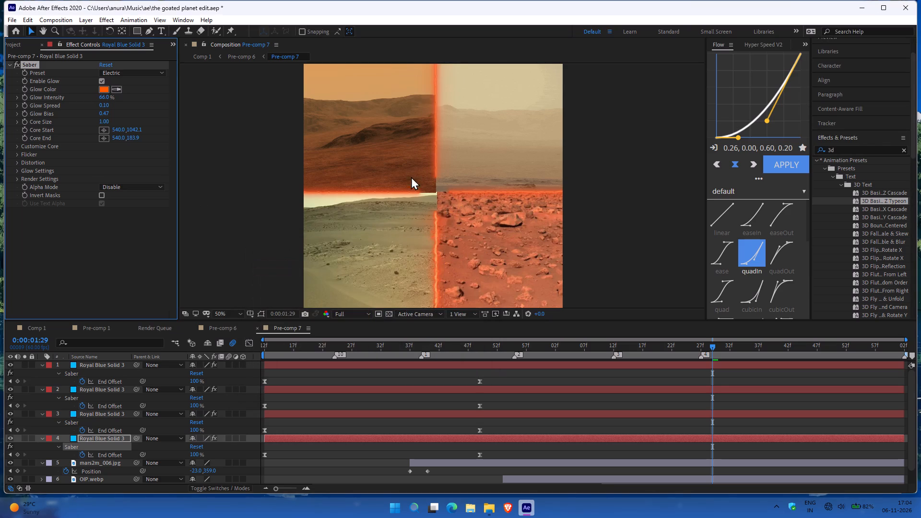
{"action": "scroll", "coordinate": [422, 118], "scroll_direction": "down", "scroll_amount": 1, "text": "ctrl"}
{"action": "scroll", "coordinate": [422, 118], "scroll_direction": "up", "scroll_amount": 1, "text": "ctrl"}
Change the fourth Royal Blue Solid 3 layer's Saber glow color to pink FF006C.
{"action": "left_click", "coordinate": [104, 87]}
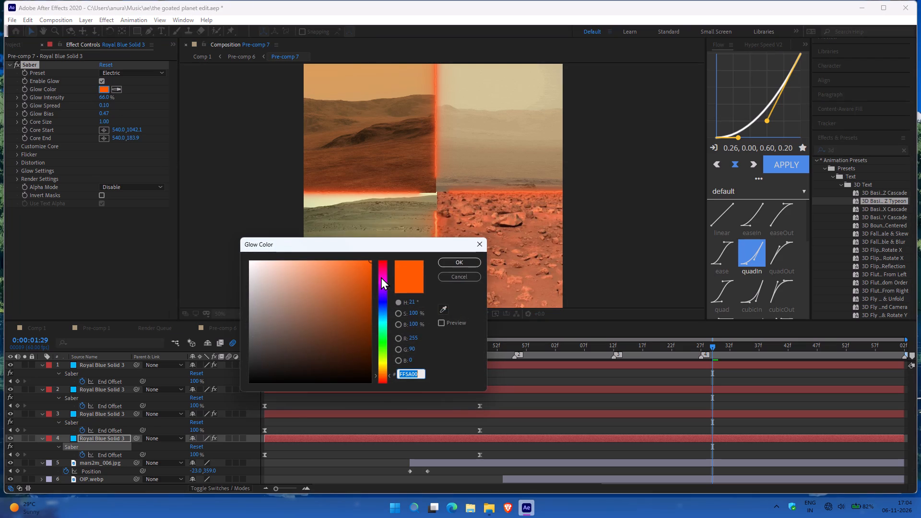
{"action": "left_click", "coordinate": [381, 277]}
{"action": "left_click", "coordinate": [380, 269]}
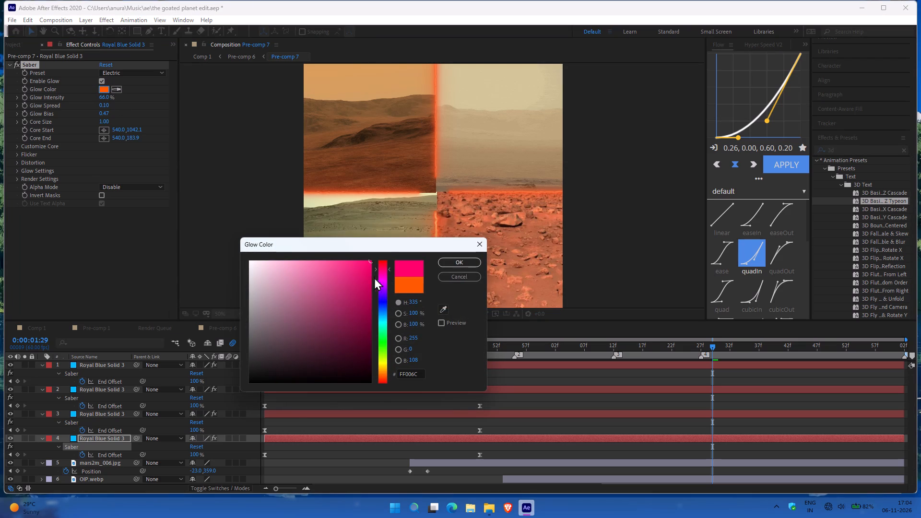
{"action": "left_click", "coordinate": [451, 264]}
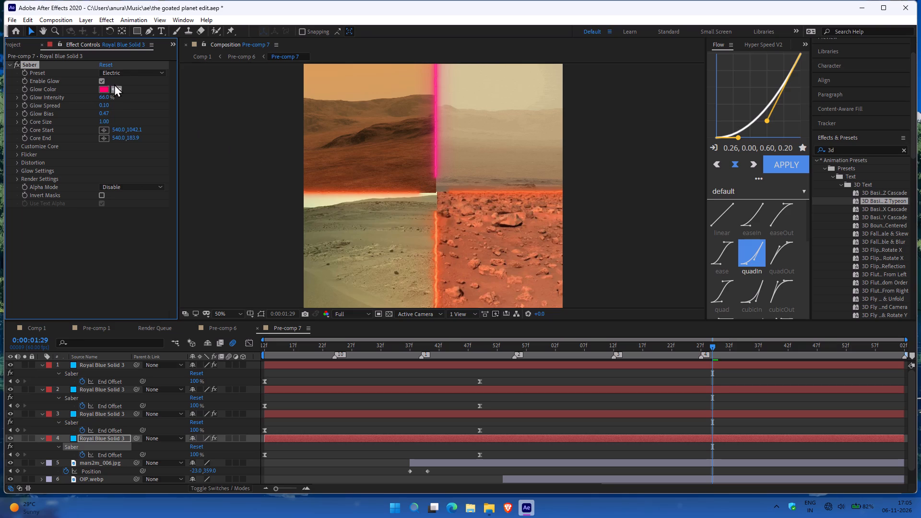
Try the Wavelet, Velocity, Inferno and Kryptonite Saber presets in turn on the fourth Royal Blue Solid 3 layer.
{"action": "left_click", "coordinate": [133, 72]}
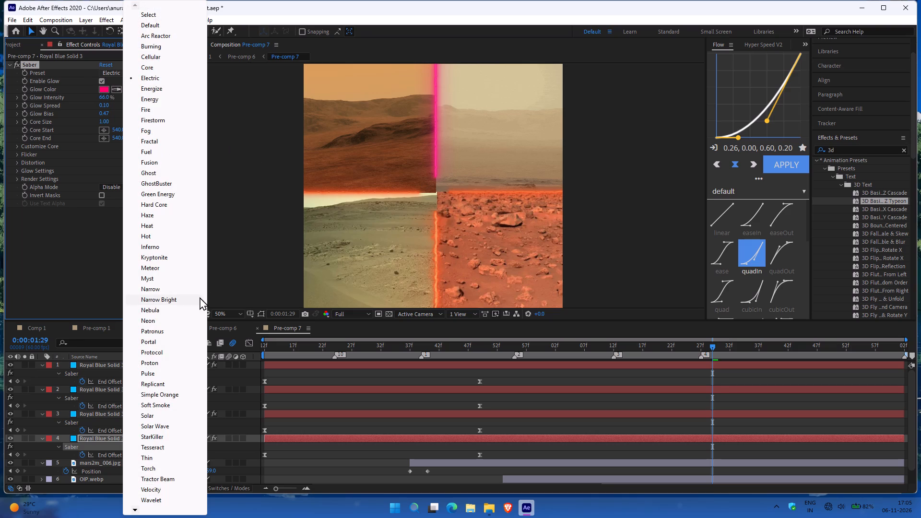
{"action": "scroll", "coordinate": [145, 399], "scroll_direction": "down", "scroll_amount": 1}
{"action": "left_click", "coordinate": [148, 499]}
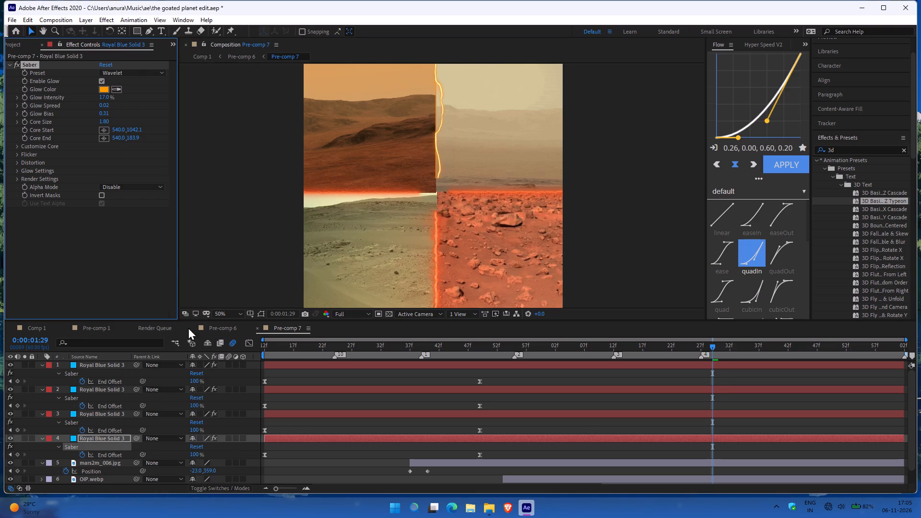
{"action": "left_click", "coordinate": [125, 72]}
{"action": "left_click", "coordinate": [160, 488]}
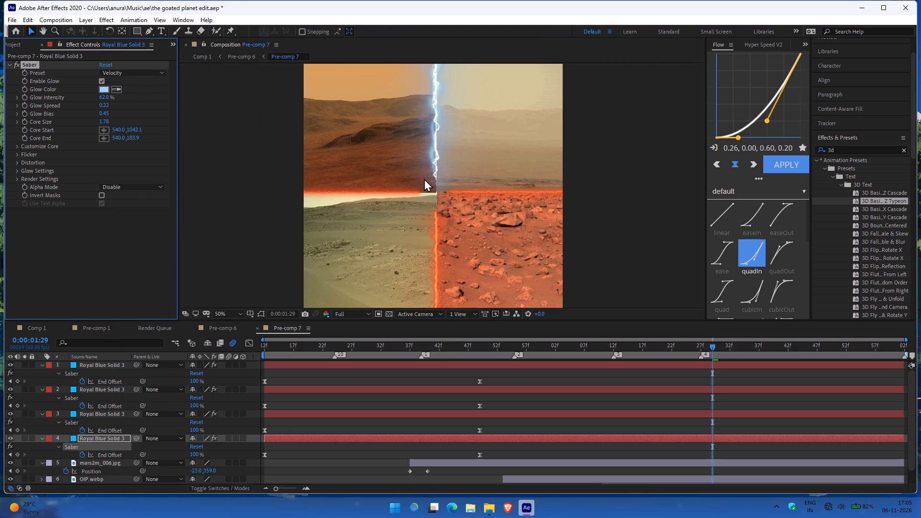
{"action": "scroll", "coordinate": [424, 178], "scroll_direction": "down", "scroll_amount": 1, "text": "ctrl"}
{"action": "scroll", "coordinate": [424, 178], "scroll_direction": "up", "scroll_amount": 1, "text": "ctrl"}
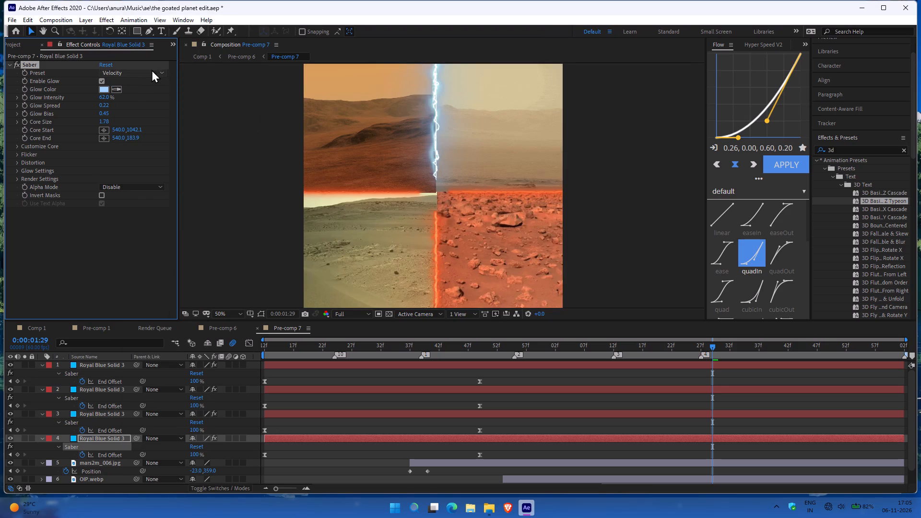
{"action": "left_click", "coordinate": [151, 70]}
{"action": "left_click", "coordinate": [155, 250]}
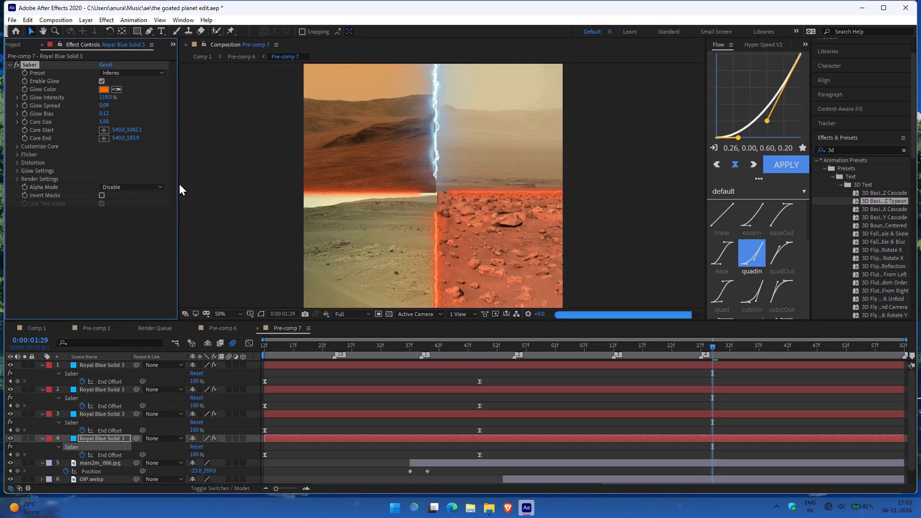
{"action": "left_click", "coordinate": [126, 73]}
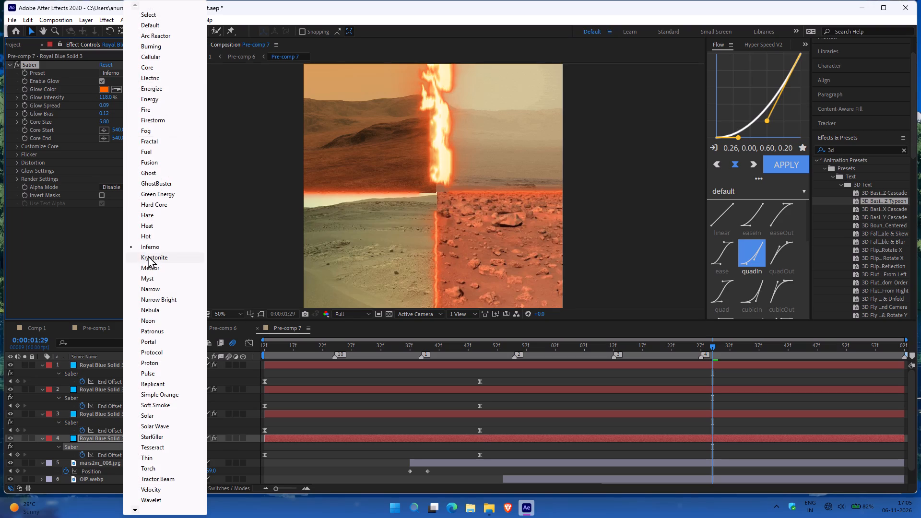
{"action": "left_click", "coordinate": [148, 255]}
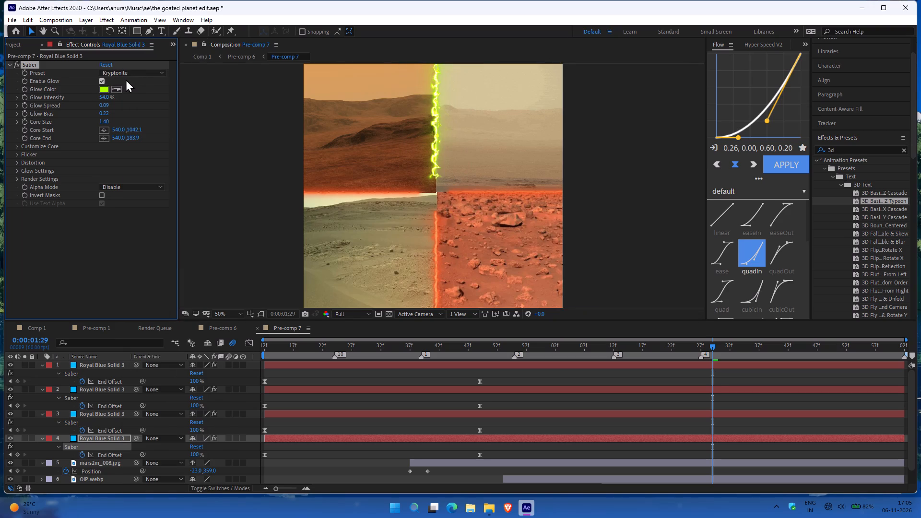
Apply the Electric Saber preset to the fourth Royal Blue Solid 3 layer and inspect the line up close.
{"action": "left_click", "coordinate": [120, 76]}
{"action": "left_click", "coordinate": [144, 79]}
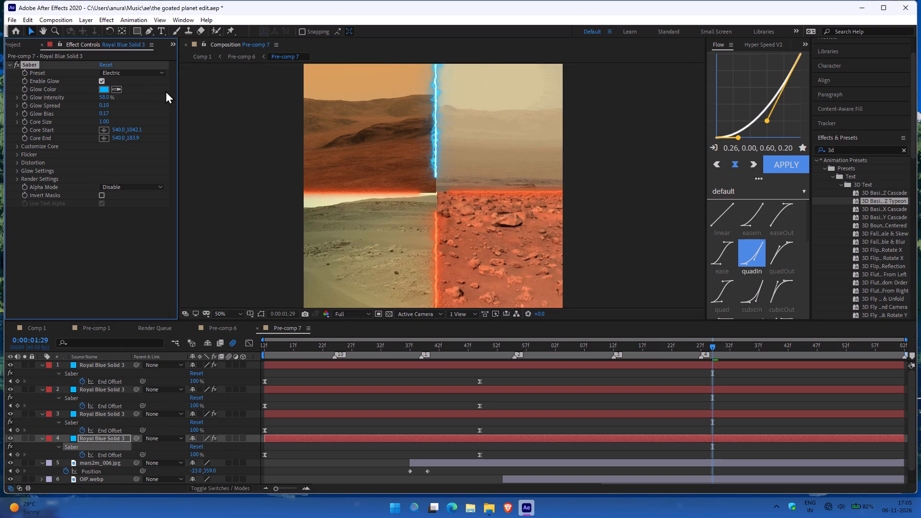
{"action": "scroll", "coordinate": [437, 84], "scroll_direction": "up", "scroll_amount": 1, "text": "ctrl"}
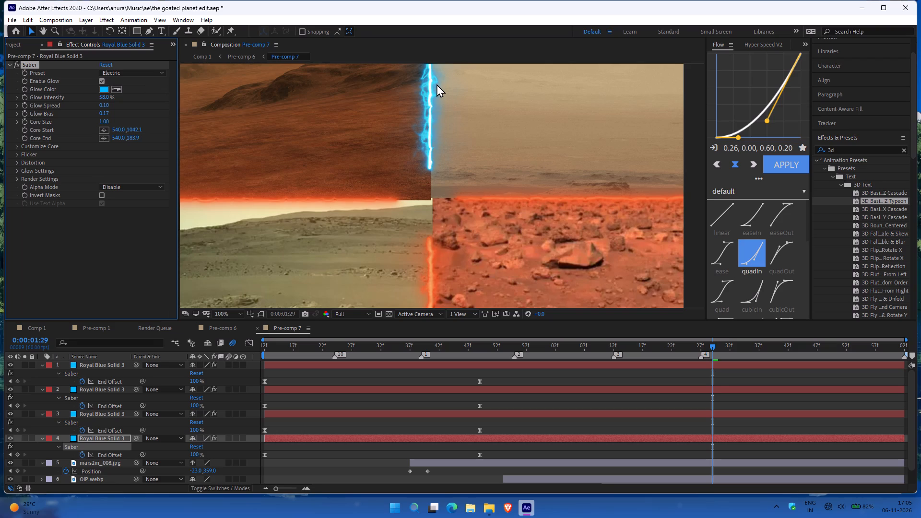
{"action": "scroll", "coordinate": [437, 84], "scroll_direction": "down", "scroll_amount": 1, "text": "ctrl"}
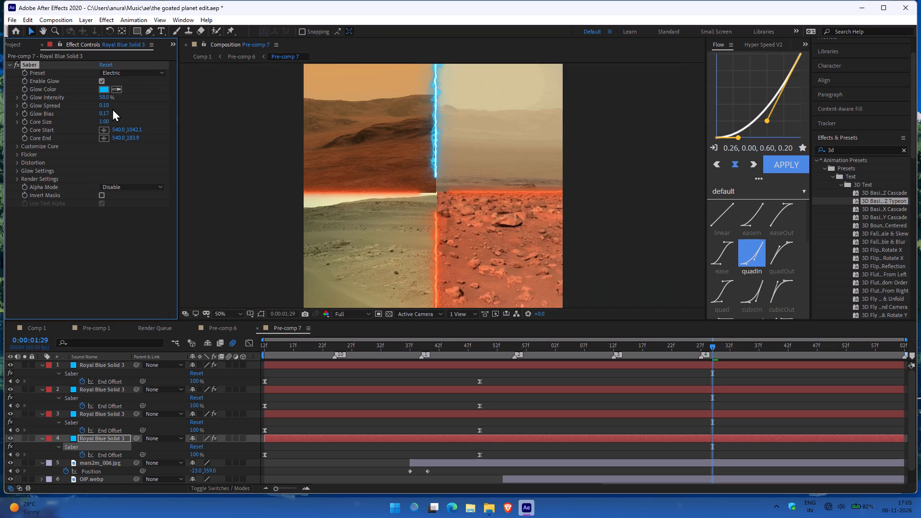
Set the fourth Royal Blue Solid 3 layer's Saber core size to 2.00.
{"action": "left_click_drag", "start_coordinate": [101, 122], "coordinate": [111, 119]}
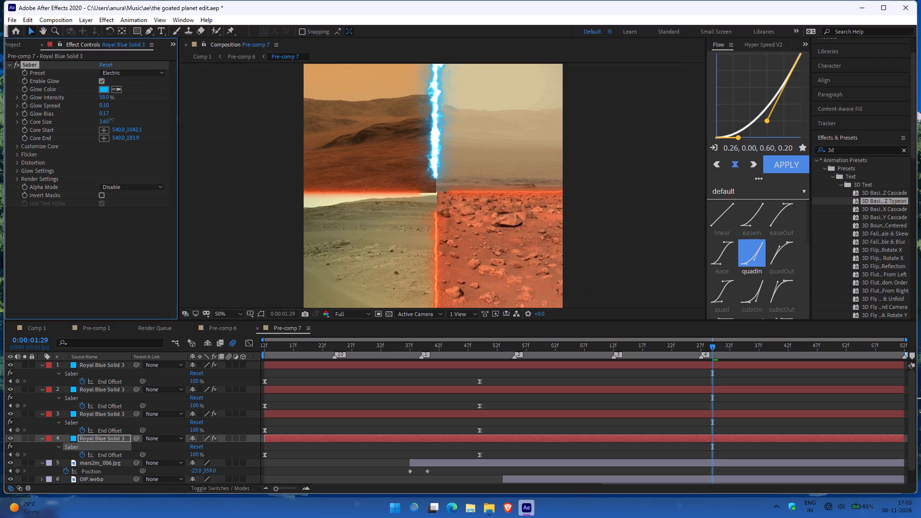
{"action": "left_click_drag", "start_coordinate": [111, 119], "coordinate": [103, 122]}
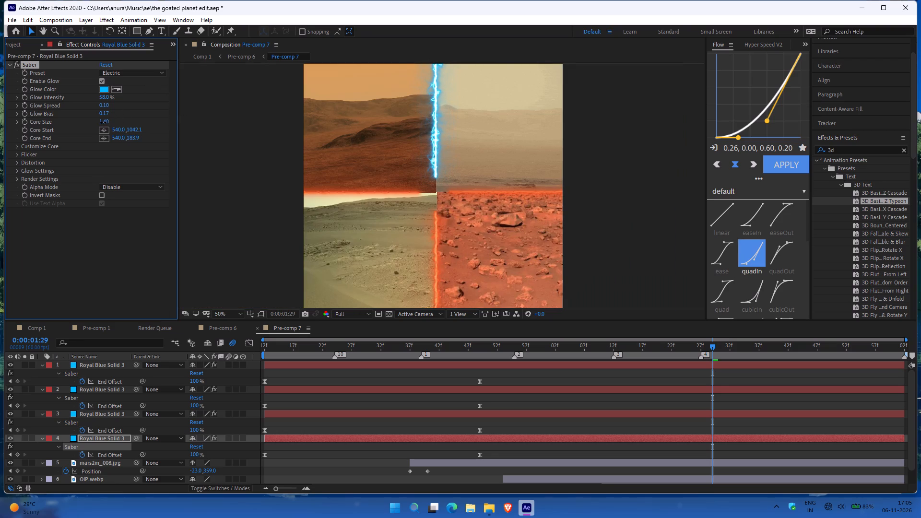
{"action": "left_click_drag", "start_coordinate": [103, 122], "coordinate": [105, 122]}
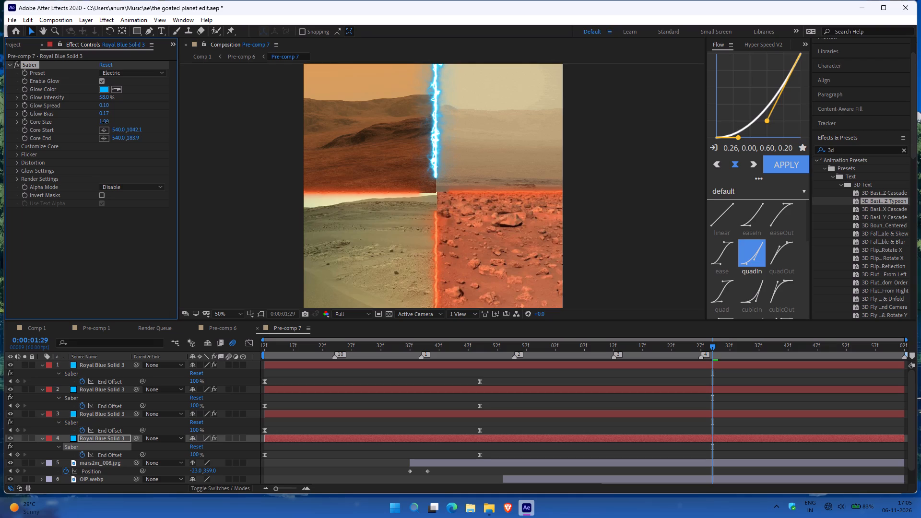
{"action": "left_click_drag", "start_coordinate": [105, 122], "coordinate": [106, 122]}
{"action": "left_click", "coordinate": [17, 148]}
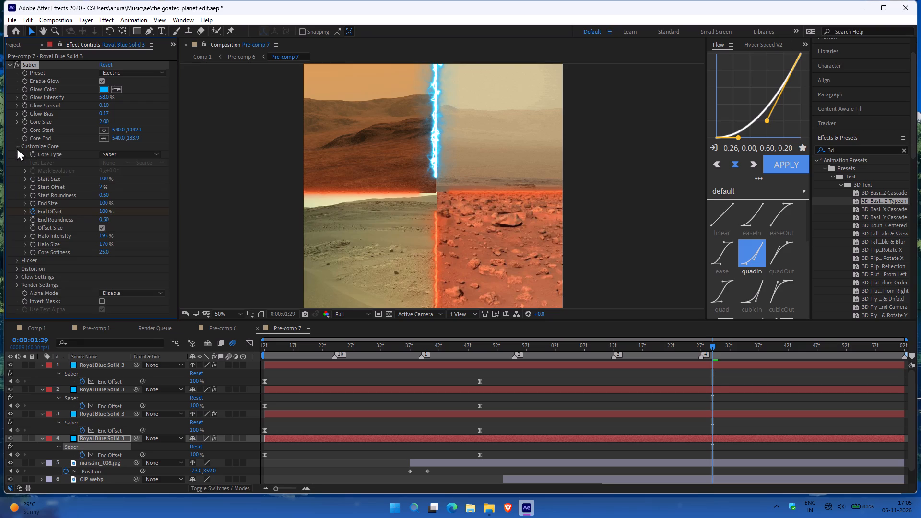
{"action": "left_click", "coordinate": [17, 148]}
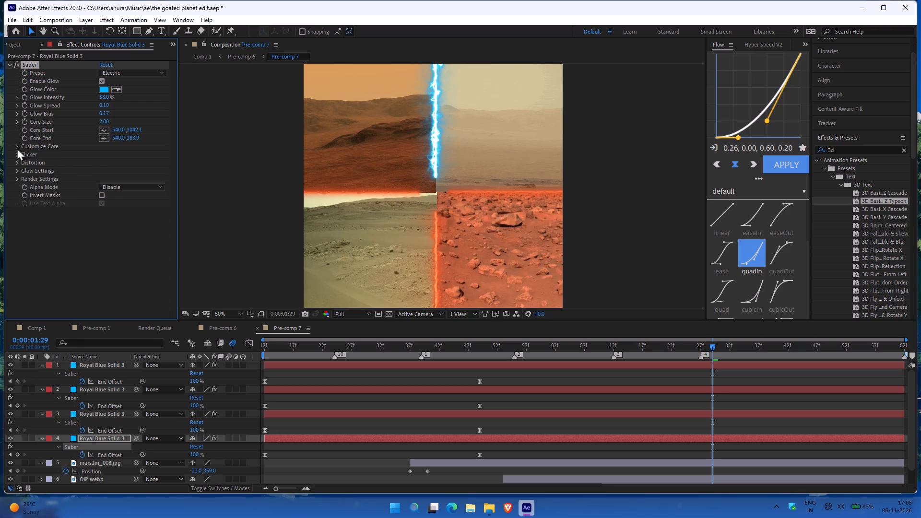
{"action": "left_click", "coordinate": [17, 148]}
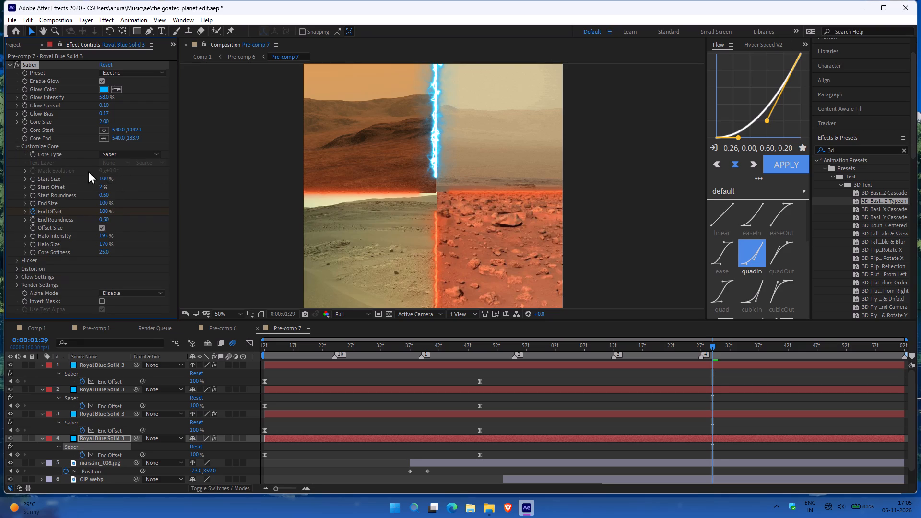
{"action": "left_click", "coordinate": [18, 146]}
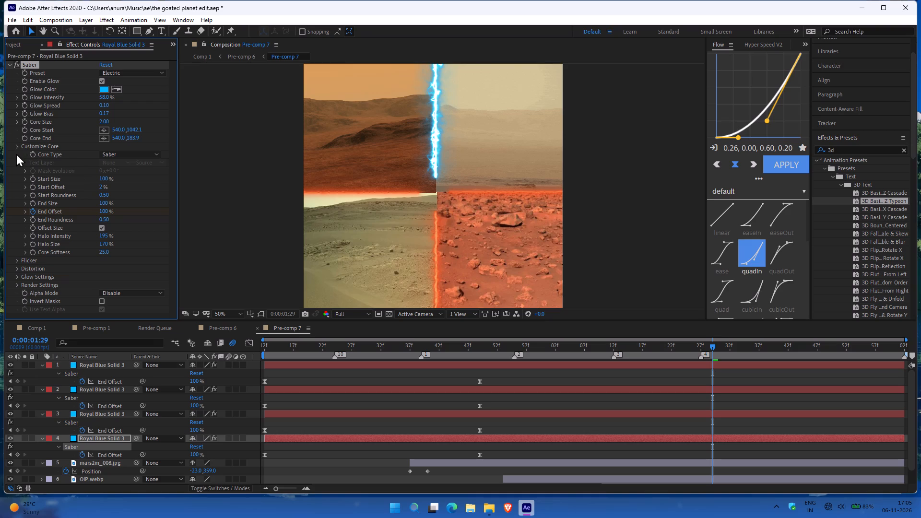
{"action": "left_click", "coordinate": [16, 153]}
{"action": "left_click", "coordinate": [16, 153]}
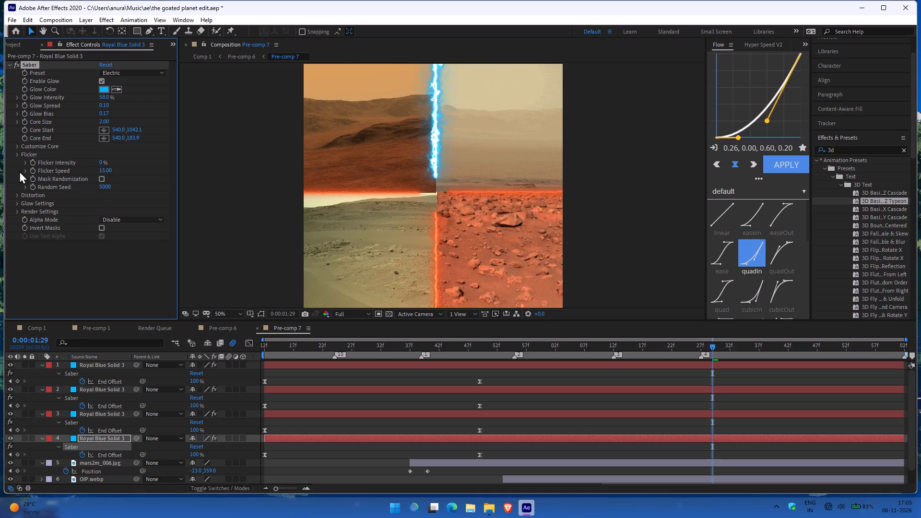
Lower the fourth layer's Saber Glow Intensity Multiplier to 21.90 in its glow settings and inspect the line up close.
{"action": "left_click", "coordinate": [16, 168]}
{"action": "left_click_drag", "start_coordinate": [104, 179], "coordinate": [79, 180]}
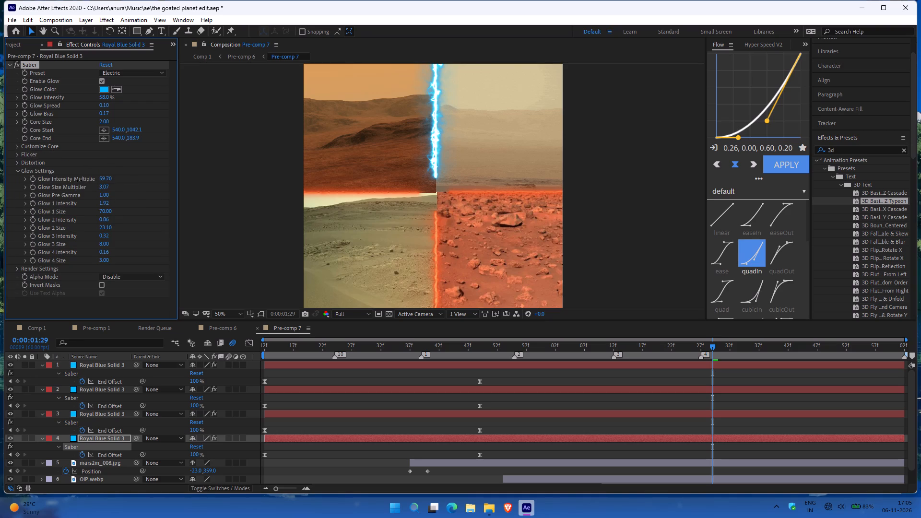
{"action": "left_click_drag", "start_coordinate": [79, 180], "coordinate": [37, 185]}
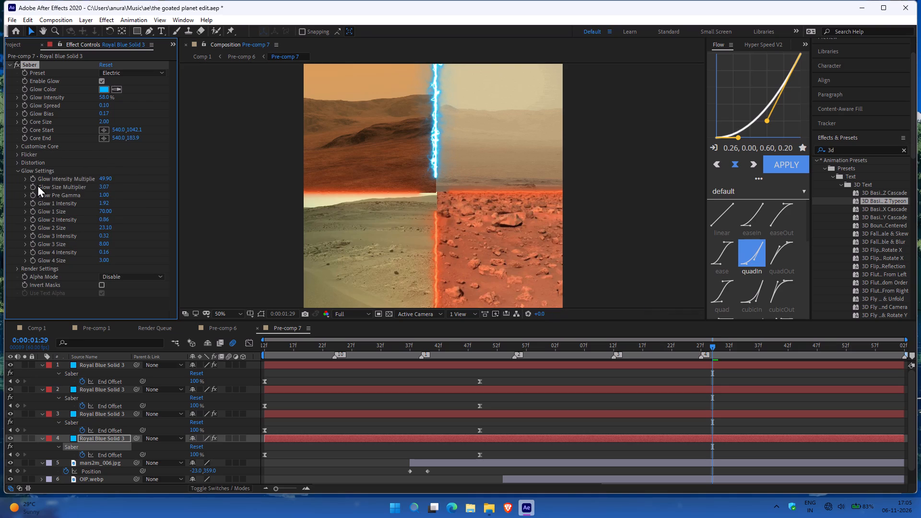
{"action": "left_click_drag", "start_coordinate": [105, 182], "coordinate": [48, 181]}
{"action": "left_click_drag", "start_coordinate": [48, 181], "coordinate": [40, 179]}
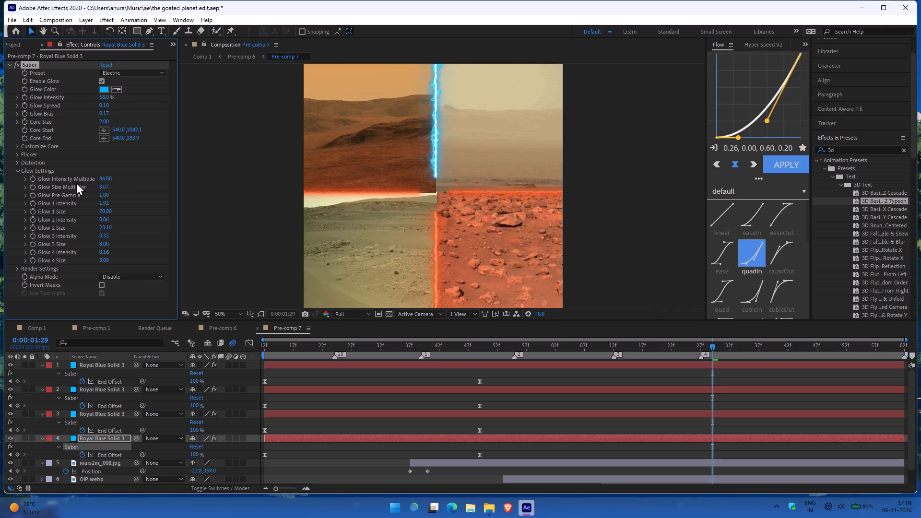
{"action": "left_click", "coordinate": [104, 176]}
{"action": "left_click_drag", "start_coordinate": [104, 176], "coordinate": [114, 185]}
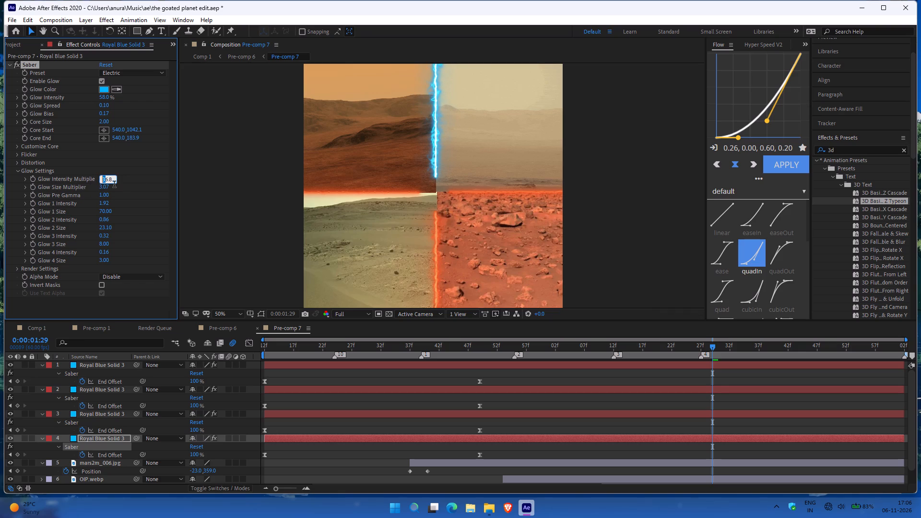
{"action": "left_click_drag", "start_coordinate": [114, 185], "coordinate": [124, 185]}
{"action": "left_click", "coordinate": [124, 185]}
{"action": "left_click_drag", "start_coordinate": [107, 179], "coordinate": [44, 188]}
{"action": "scroll", "coordinate": [454, 102], "scroll_direction": "up", "scroll_amount": 1, "text": "ctrl"}
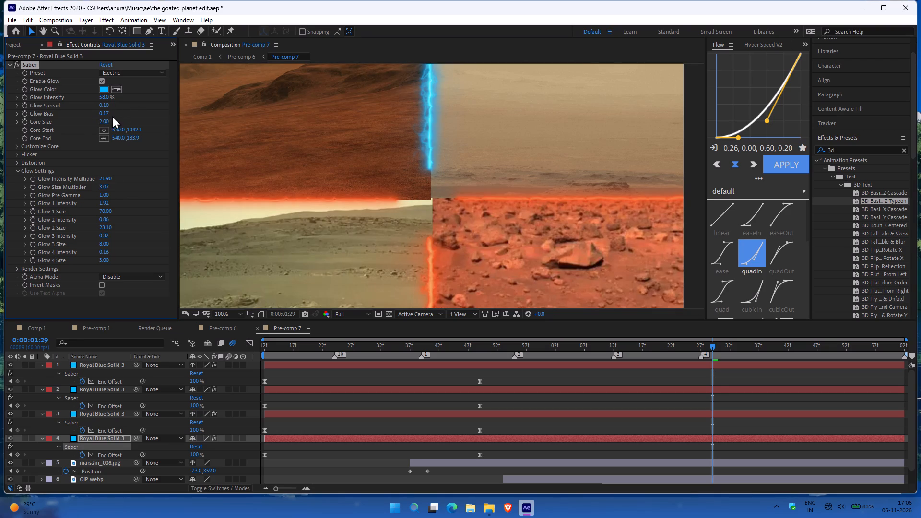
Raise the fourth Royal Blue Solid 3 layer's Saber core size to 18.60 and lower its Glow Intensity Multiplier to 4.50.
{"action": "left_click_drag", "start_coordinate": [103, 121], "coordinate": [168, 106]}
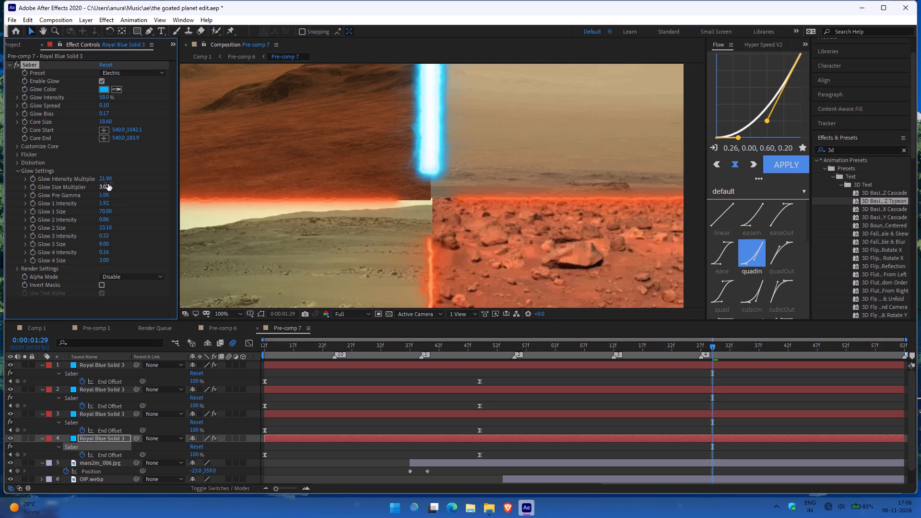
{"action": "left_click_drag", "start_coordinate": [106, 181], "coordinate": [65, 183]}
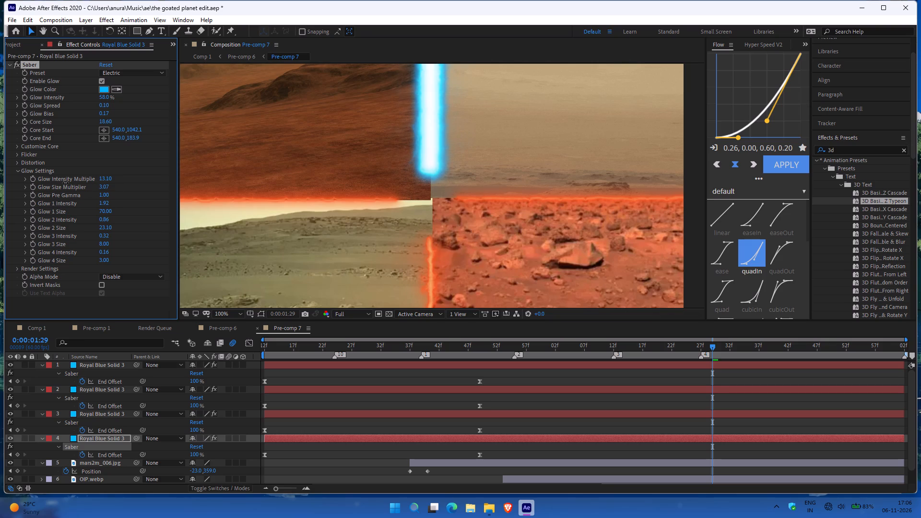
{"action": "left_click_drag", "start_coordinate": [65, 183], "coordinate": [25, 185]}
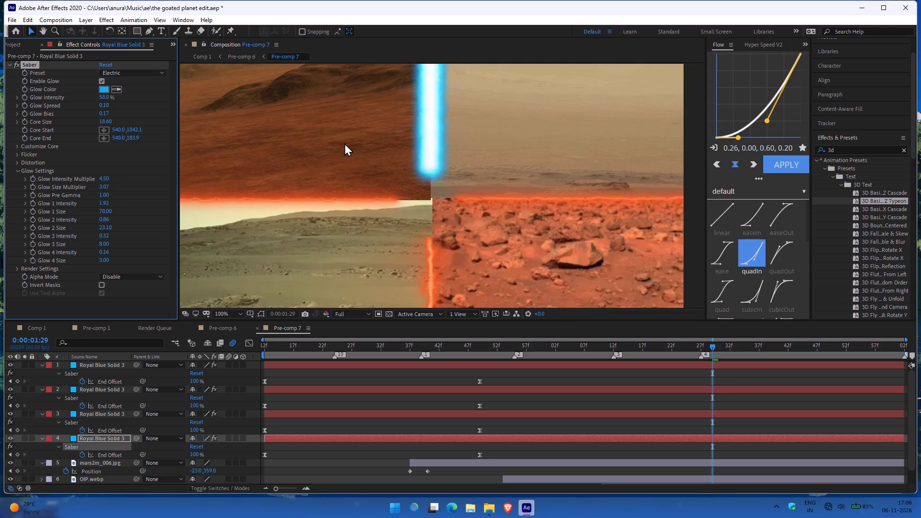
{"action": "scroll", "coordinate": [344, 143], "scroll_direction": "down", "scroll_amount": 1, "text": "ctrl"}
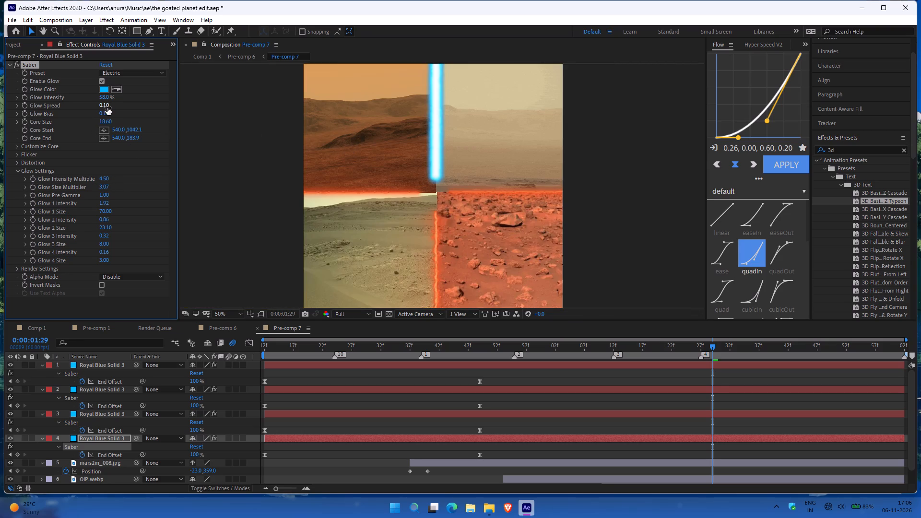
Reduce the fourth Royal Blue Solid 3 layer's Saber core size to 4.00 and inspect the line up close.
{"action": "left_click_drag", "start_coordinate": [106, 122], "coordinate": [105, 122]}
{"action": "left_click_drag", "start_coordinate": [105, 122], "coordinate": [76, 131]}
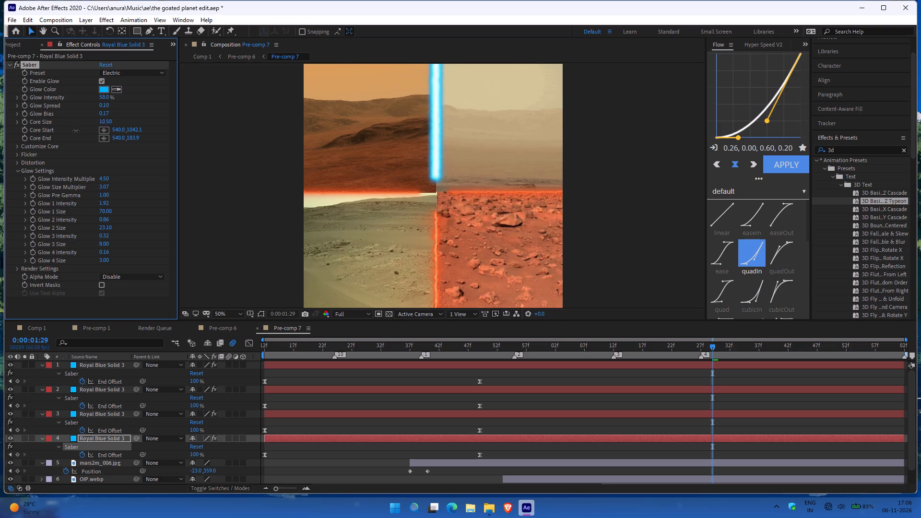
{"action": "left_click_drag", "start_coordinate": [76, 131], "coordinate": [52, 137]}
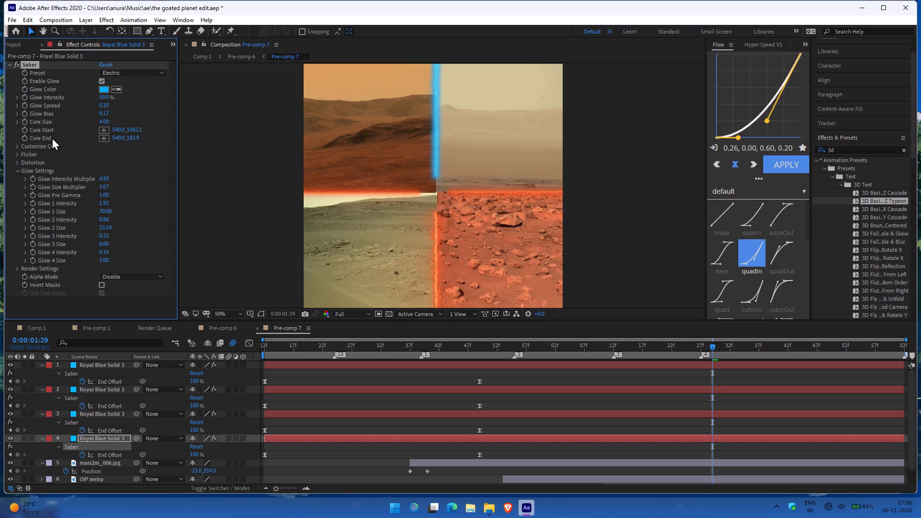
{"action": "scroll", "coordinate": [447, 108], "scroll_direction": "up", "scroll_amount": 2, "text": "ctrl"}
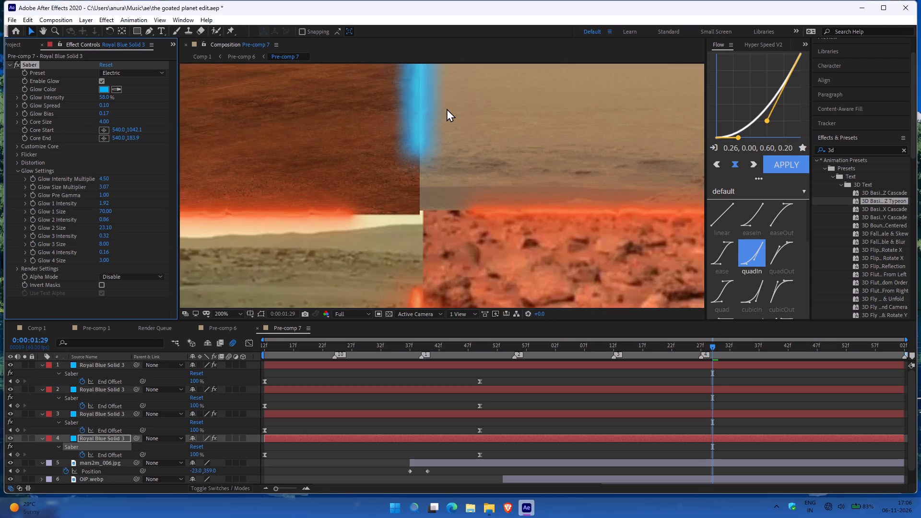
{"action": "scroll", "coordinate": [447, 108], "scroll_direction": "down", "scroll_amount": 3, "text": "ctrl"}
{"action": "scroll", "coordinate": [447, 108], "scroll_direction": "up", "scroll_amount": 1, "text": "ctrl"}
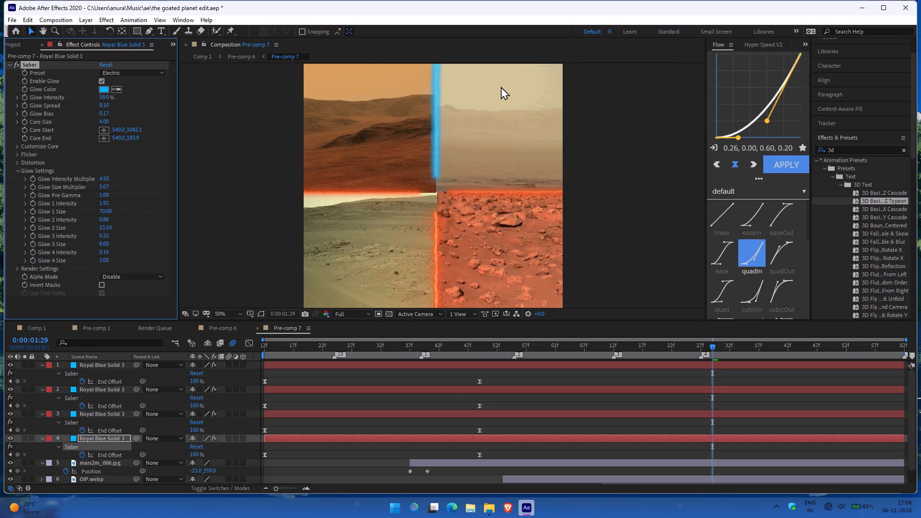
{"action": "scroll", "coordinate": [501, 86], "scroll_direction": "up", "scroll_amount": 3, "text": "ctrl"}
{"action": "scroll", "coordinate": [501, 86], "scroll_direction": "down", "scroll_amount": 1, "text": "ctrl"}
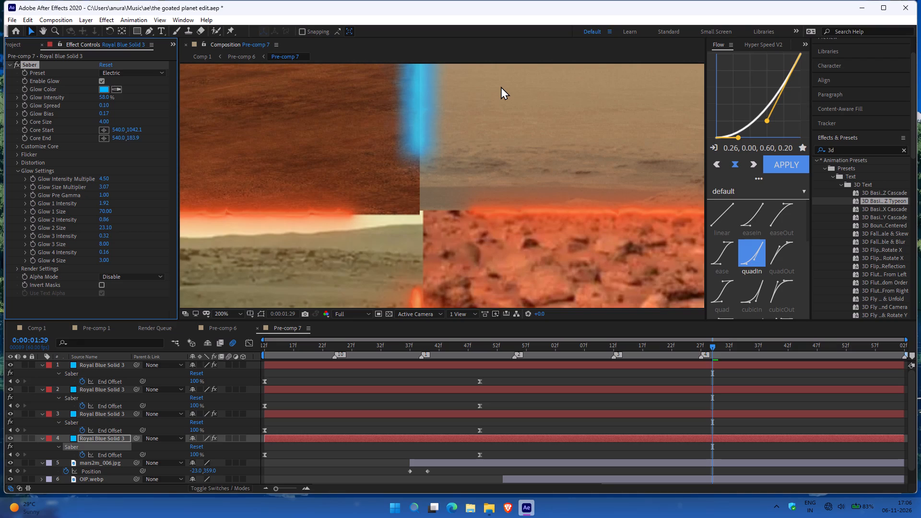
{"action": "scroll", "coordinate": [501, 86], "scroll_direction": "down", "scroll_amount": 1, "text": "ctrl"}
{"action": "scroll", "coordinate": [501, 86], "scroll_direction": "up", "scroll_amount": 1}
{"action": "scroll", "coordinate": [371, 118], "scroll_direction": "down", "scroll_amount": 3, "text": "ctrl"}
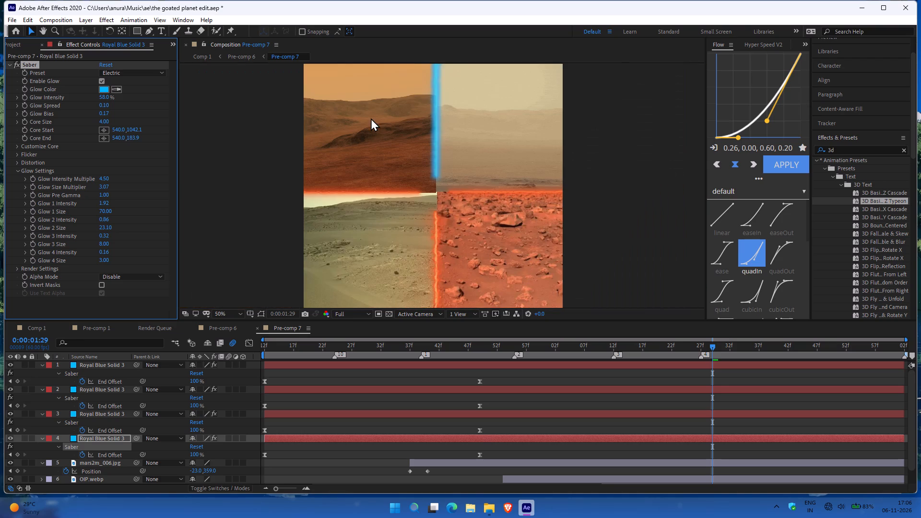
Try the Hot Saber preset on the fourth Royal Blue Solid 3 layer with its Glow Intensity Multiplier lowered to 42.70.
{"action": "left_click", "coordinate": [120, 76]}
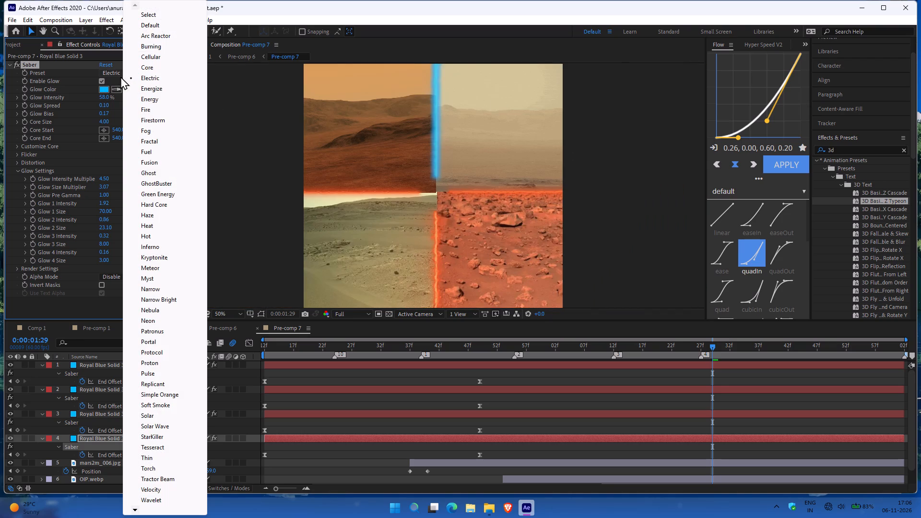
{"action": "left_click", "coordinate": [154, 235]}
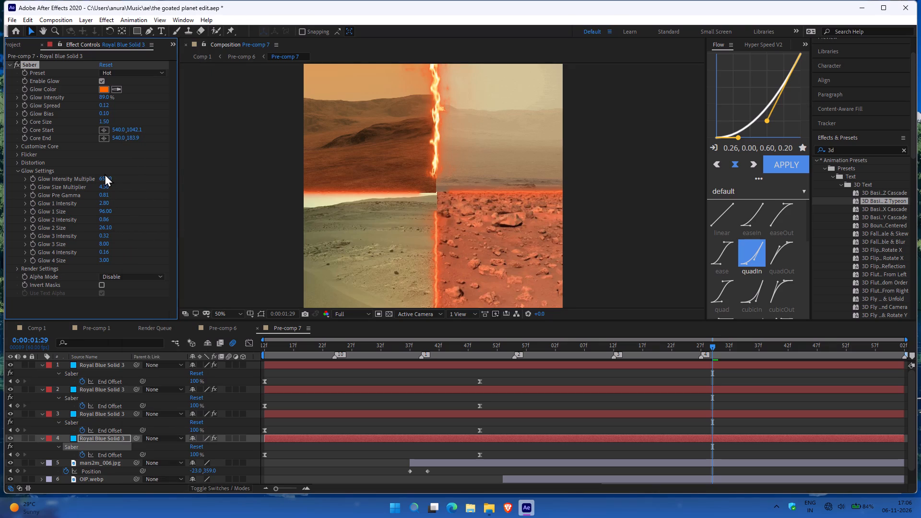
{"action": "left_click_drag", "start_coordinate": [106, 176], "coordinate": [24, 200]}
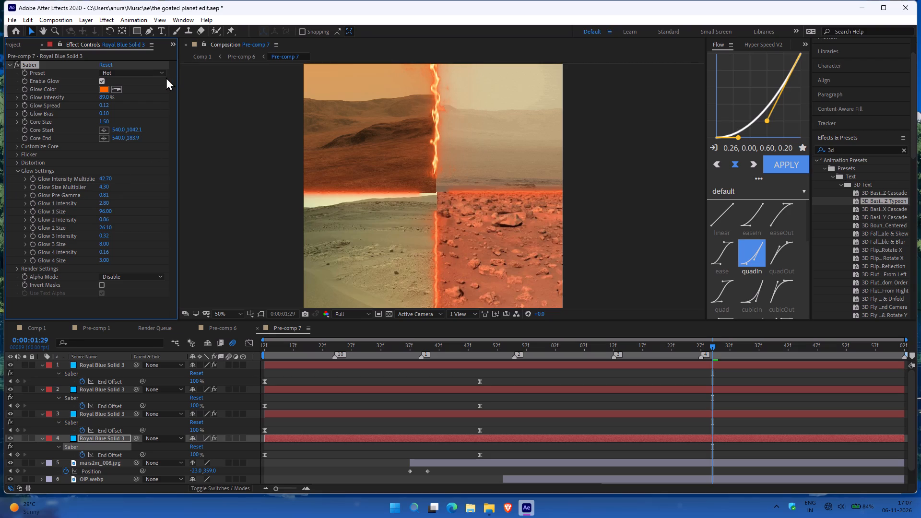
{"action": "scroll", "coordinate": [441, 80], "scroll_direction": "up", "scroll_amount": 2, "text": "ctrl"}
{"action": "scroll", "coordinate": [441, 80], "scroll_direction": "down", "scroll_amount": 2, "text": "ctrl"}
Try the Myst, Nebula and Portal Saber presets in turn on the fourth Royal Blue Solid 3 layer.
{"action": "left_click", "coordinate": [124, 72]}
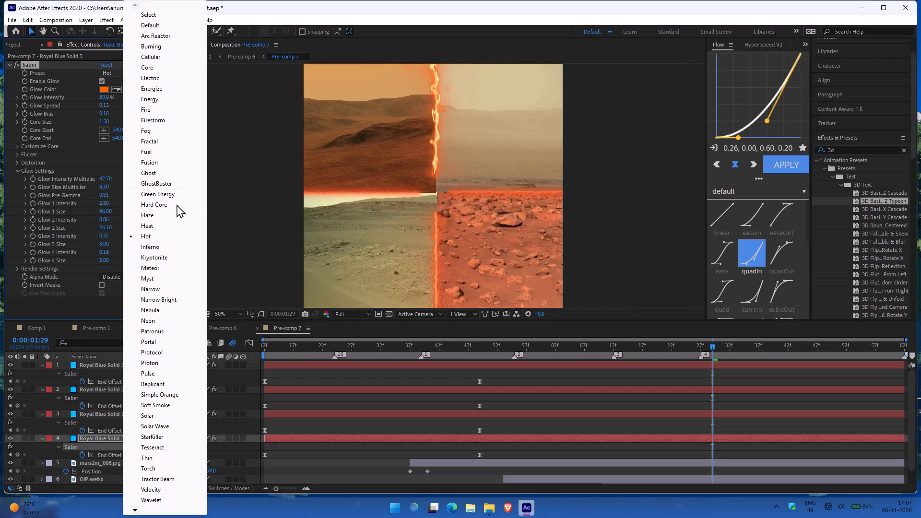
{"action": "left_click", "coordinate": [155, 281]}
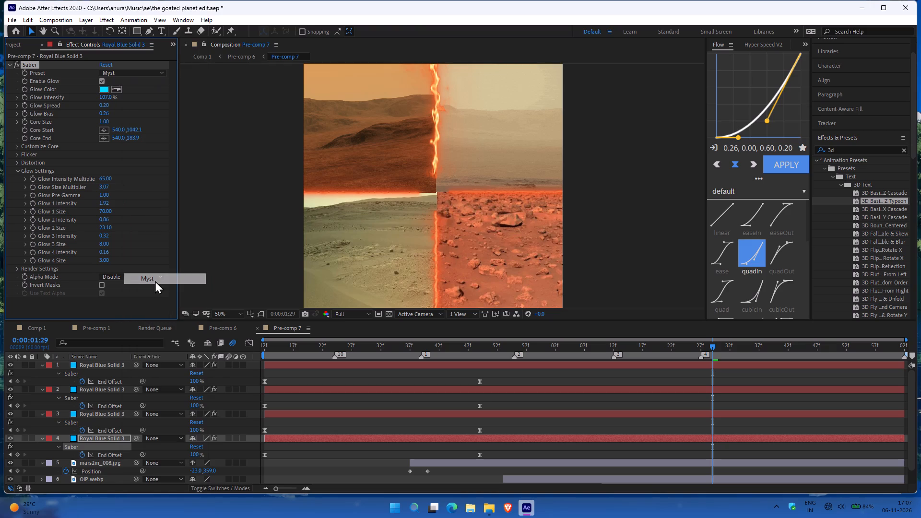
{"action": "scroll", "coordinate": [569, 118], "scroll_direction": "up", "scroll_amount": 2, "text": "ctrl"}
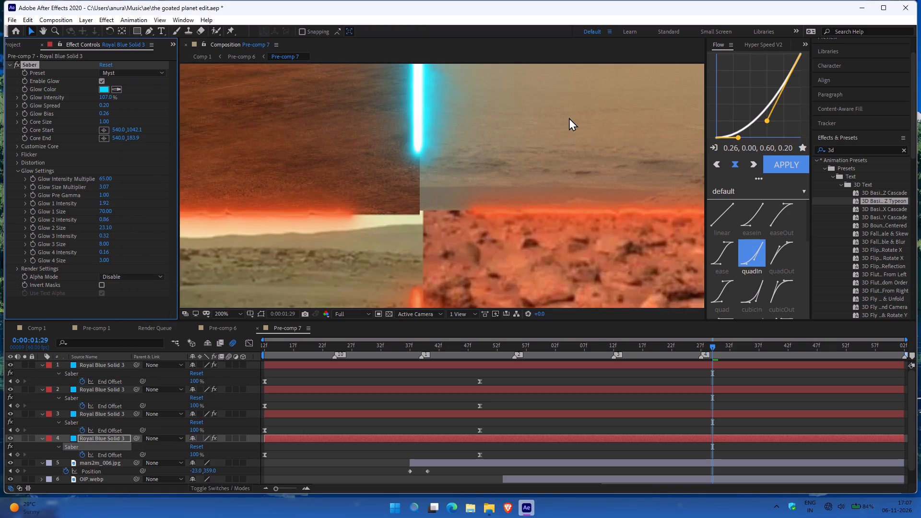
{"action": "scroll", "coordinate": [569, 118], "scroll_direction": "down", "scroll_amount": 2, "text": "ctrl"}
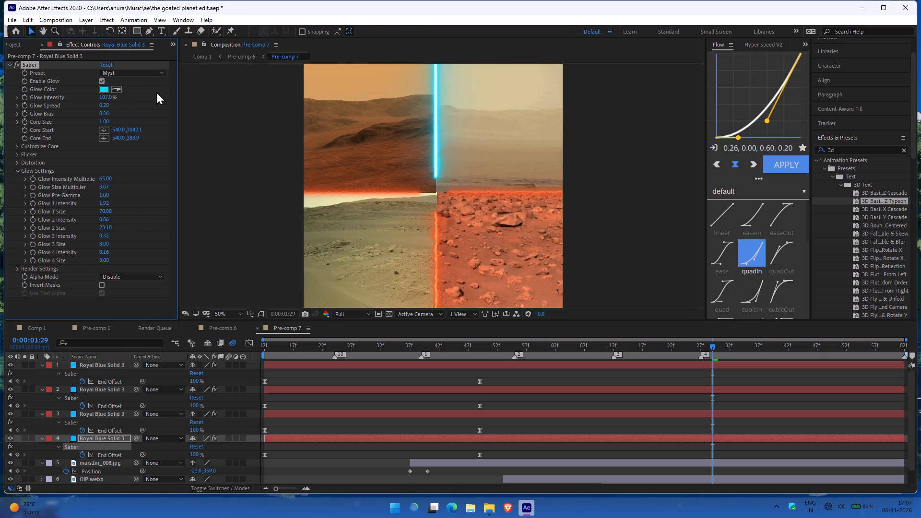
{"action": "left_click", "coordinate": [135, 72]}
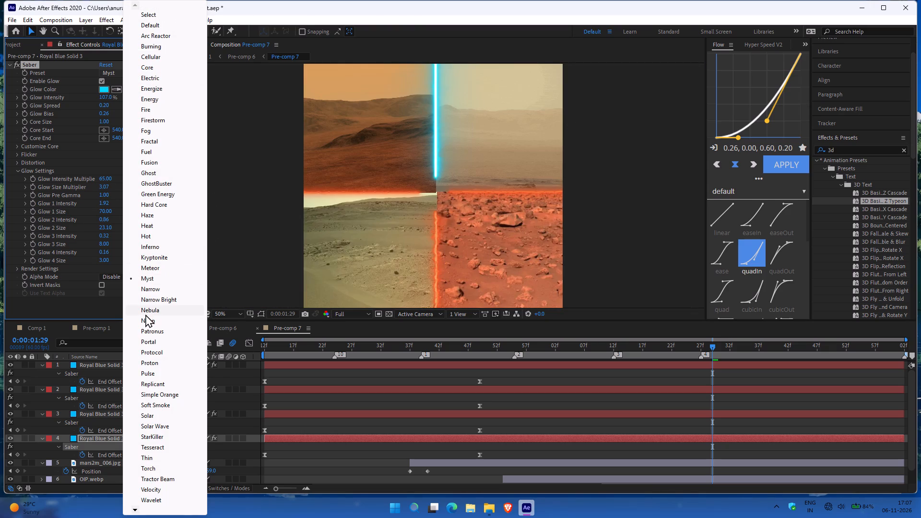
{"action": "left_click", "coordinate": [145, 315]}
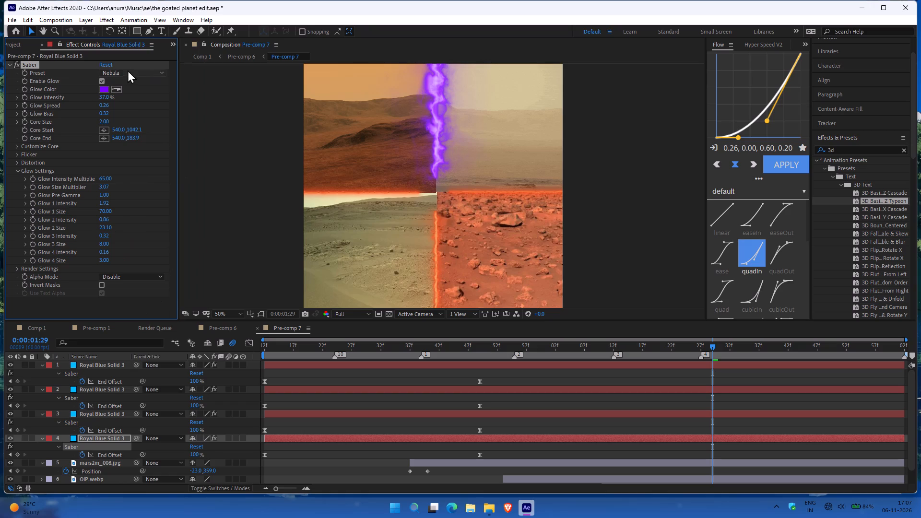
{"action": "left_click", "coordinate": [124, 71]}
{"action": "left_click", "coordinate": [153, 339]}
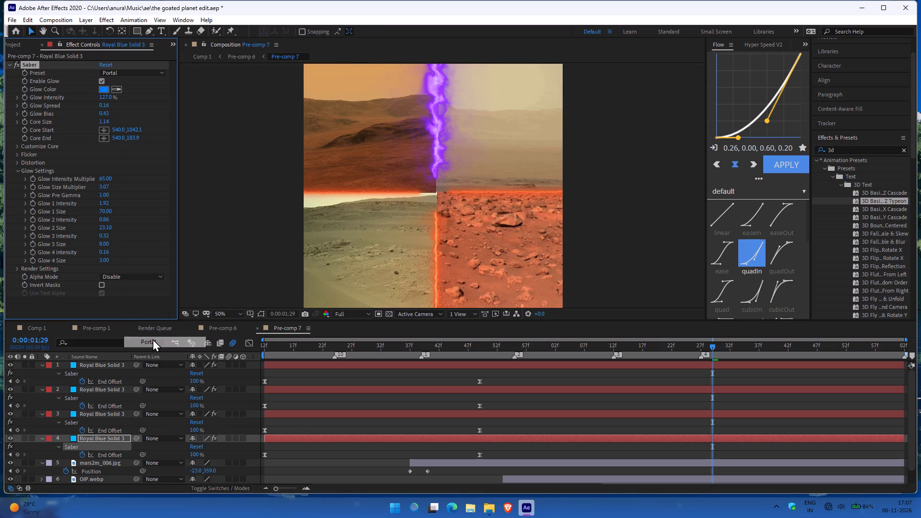
Apply the Pulse Saber preset to the fourth Royal Blue Solid 3 layer and inspect the line up close.
{"action": "left_click", "coordinate": [120, 75]}
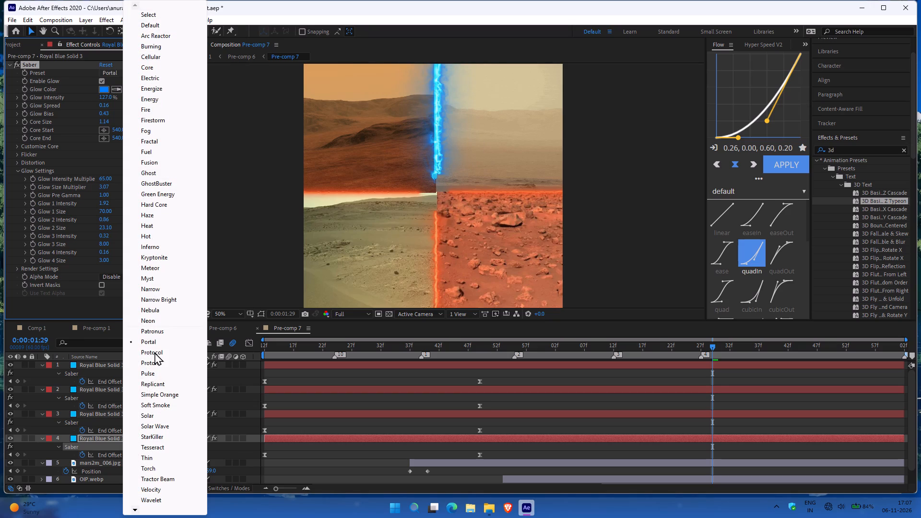
{"action": "left_click", "coordinate": [143, 374]}
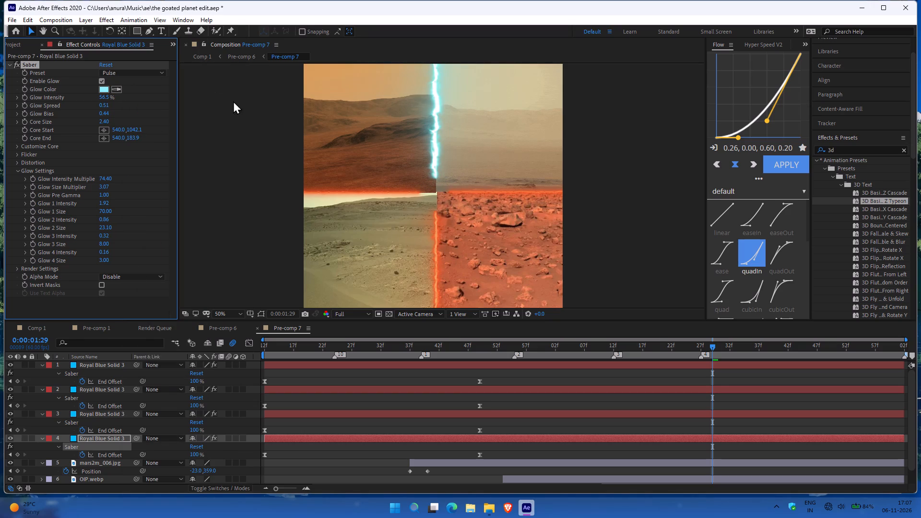
{"action": "scroll", "coordinate": [457, 151], "scroll_direction": "up", "scroll_amount": 1, "text": "ctrl"}
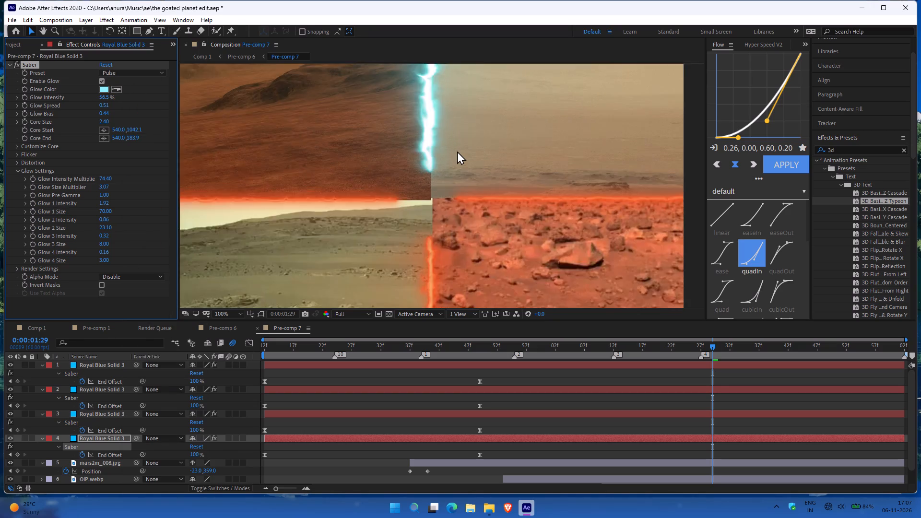
{"action": "scroll", "coordinate": [457, 151], "scroll_direction": "up", "scroll_amount": 1, "text": "ctrl"}
{"action": "scroll", "coordinate": [457, 151], "scroll_direction": "down", "scroll_amount": 2, "text": "ctrl"}
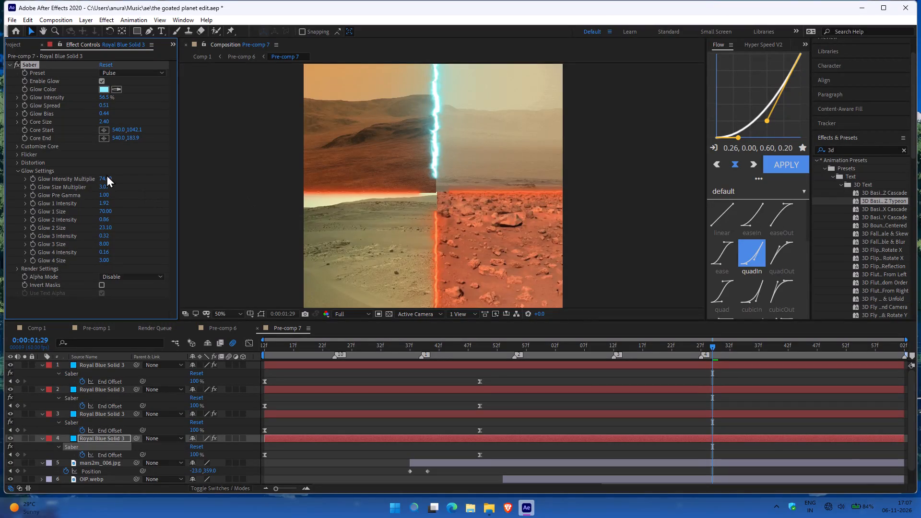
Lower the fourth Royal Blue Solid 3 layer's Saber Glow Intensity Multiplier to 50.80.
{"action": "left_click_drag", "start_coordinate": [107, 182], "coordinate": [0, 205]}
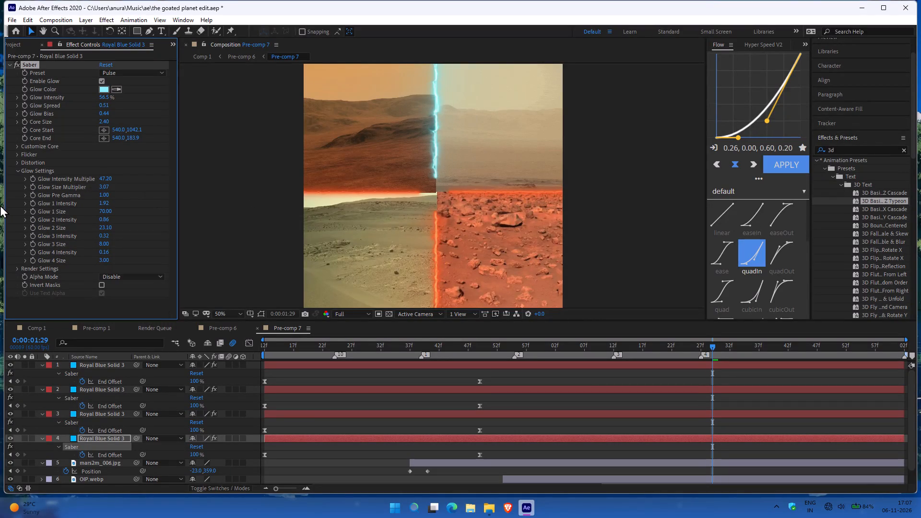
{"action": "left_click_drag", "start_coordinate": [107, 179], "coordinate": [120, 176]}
Raise the fourth Royal Blue Solid 3 layer's Saber core size to 4.40.
{"action": "scroll", "coordinate": [426, 84], "scroll_direction": "up", "scroll_amount": 2, "text": "ctrl"}
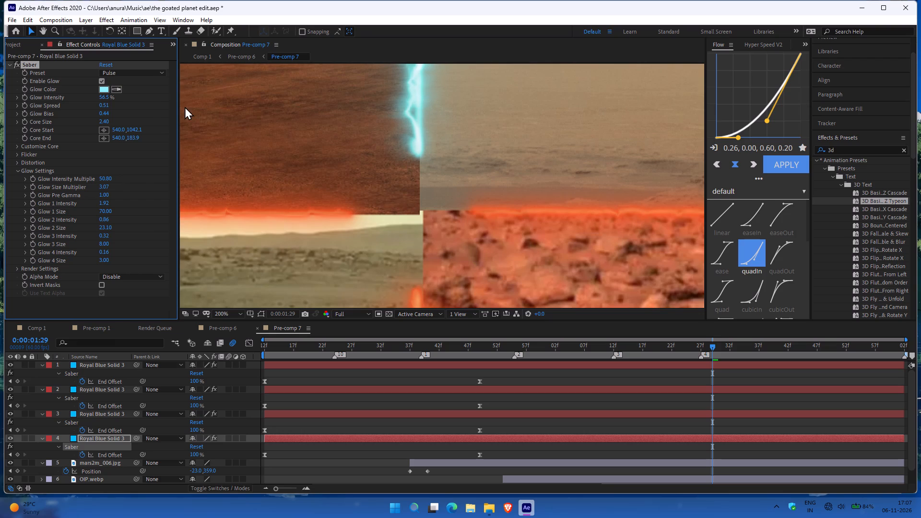
{"action": "left_click_drag", "start_coordinate": [107, 123], "coordinate": [118, 124]}
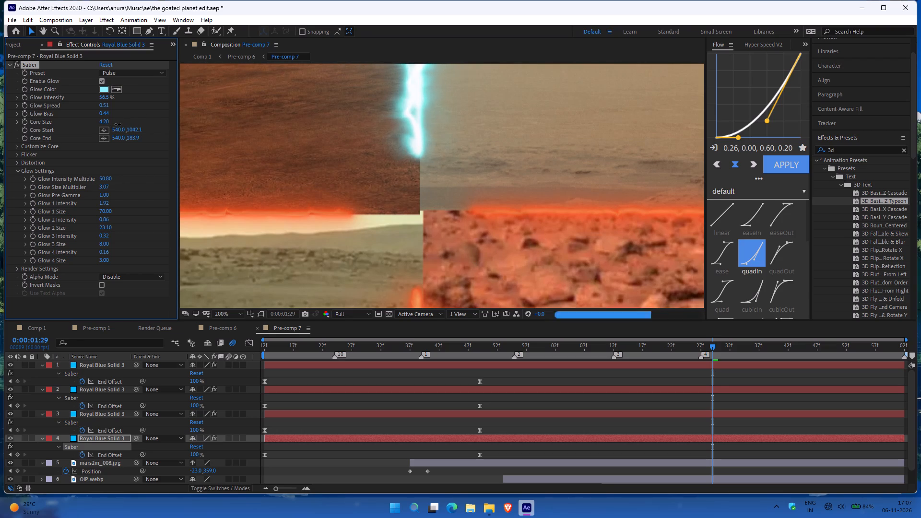
{"action": "left_click_drag", "start_coordinate": [118, 124], "coordinate": [118, 124]}
Set the fourth Royal Blue Solid 3 layer's Saber Glow Intensity Multiplier to 8.80, checking the whole composition.
{"action": "left_click_drag", "start_coordinate": [106, 179], "coordinate": [47, 200]}
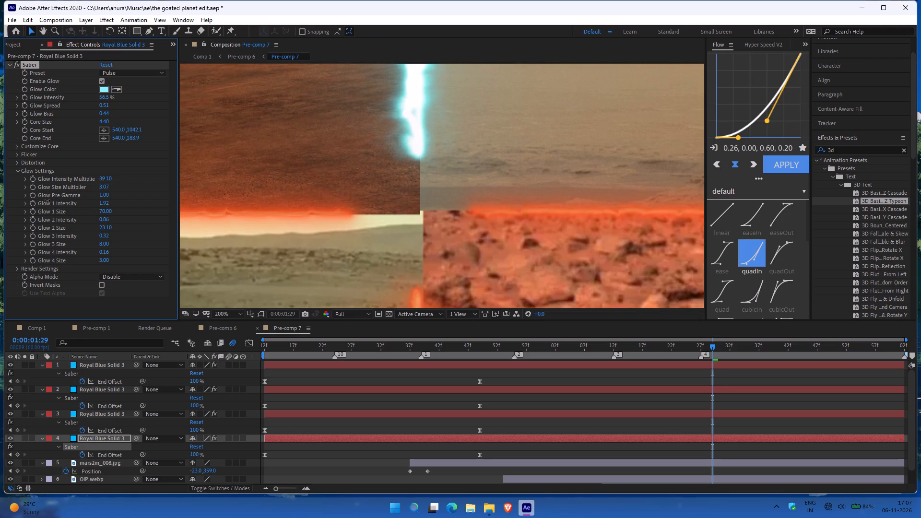
{"action": "left_click_drag", "start_coordinate": [47, 200], "coordinate": [41, 333]}
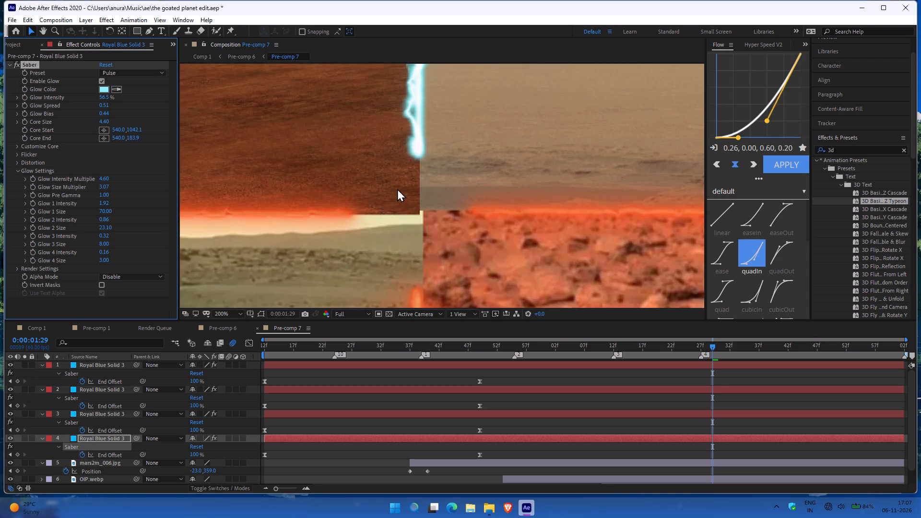
{"action": "scroll", "coordinate": [397, 188], "scroll_direction": "down", "scroll_amount": 2, "text": "ctrl"}
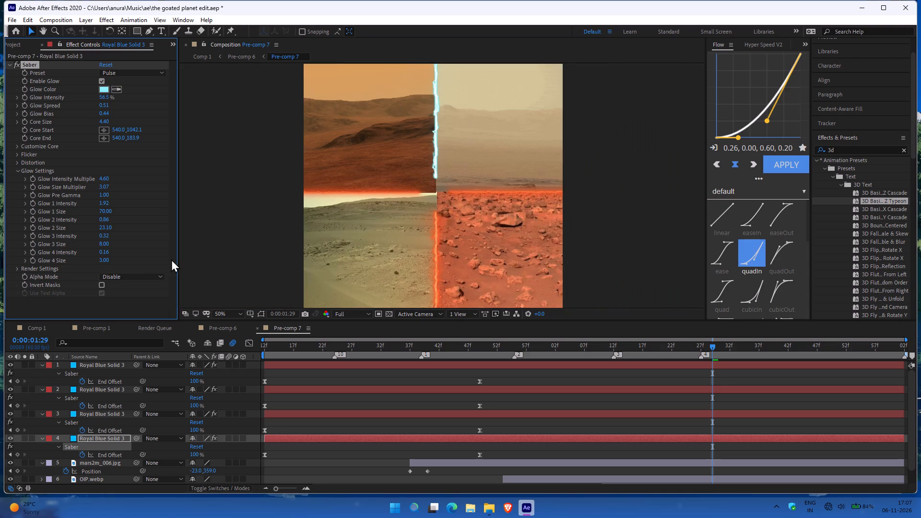
{"action": "left_click_drag", "start_coordinate": [105, 181], "coordinate": [121, 177]}
Set the fourth Royal Blue Solid 3 layer's Saber Glow Intensity Multiplier to 10.90.
{"action": "left_click_drag", "start_coordinate": [107, 179], "coordinate": [114, 178]}
{"action": "left_click_drag", "start_coordinate": [114, 178], "coordinate": [116, 178]}
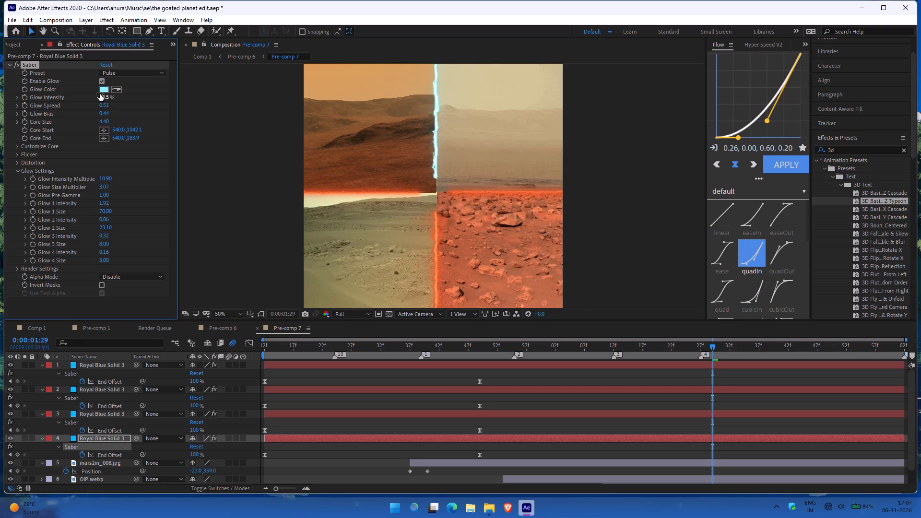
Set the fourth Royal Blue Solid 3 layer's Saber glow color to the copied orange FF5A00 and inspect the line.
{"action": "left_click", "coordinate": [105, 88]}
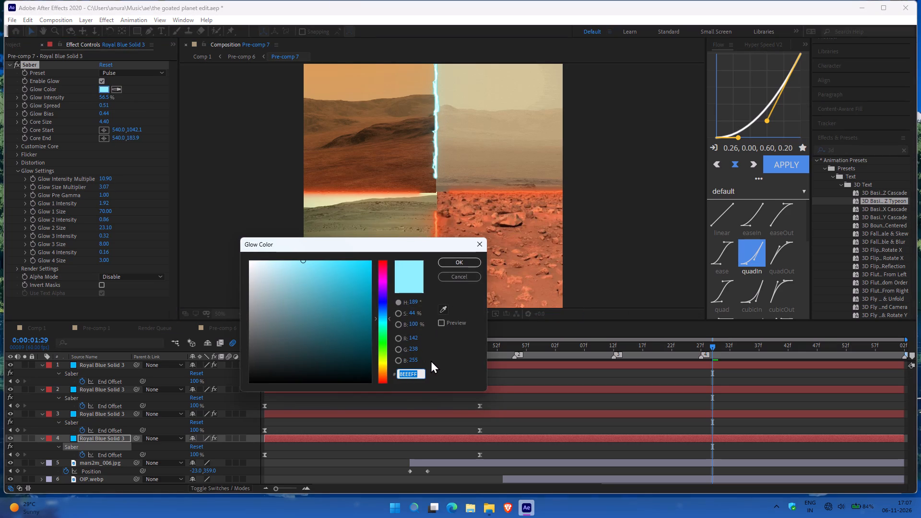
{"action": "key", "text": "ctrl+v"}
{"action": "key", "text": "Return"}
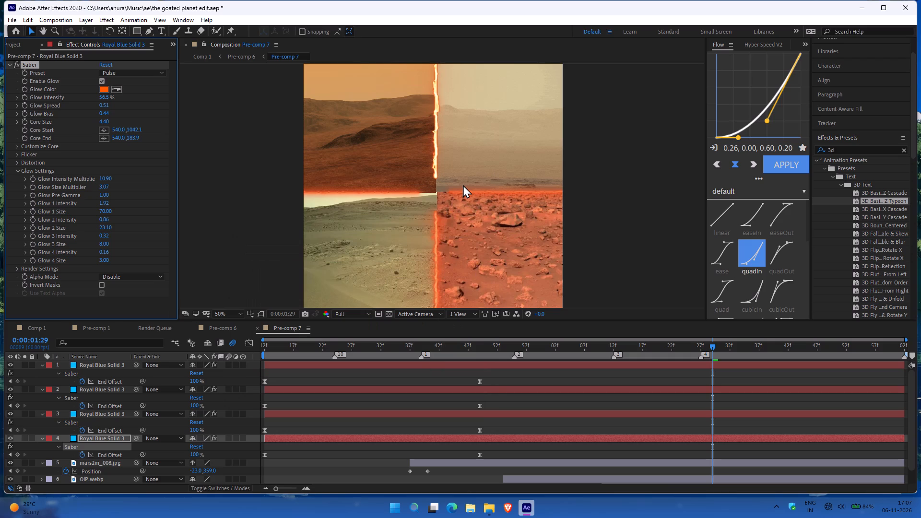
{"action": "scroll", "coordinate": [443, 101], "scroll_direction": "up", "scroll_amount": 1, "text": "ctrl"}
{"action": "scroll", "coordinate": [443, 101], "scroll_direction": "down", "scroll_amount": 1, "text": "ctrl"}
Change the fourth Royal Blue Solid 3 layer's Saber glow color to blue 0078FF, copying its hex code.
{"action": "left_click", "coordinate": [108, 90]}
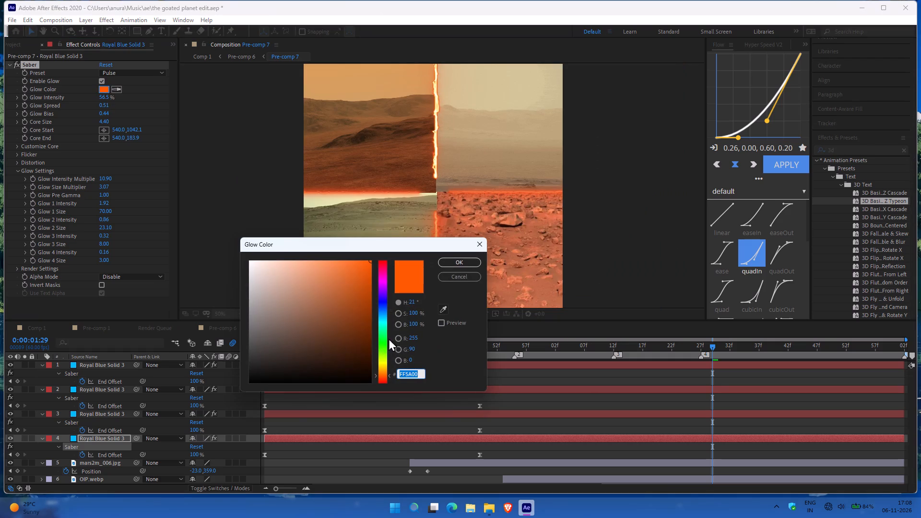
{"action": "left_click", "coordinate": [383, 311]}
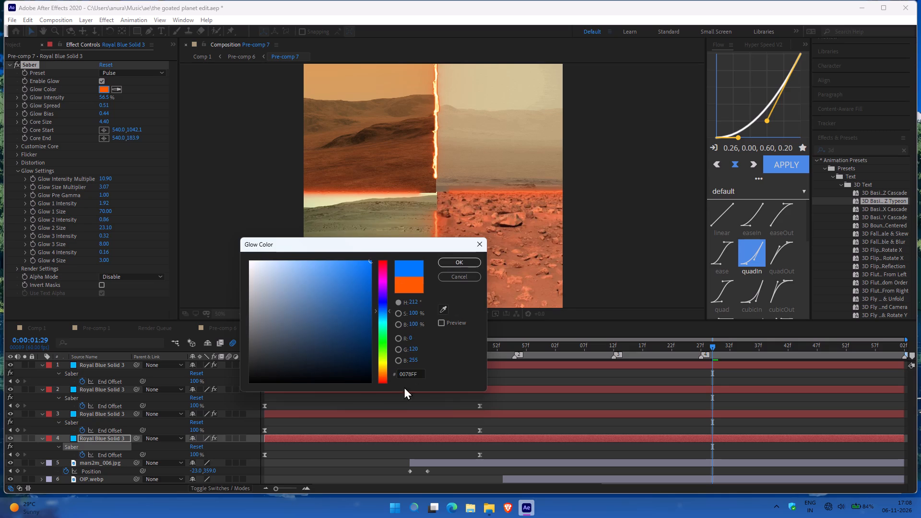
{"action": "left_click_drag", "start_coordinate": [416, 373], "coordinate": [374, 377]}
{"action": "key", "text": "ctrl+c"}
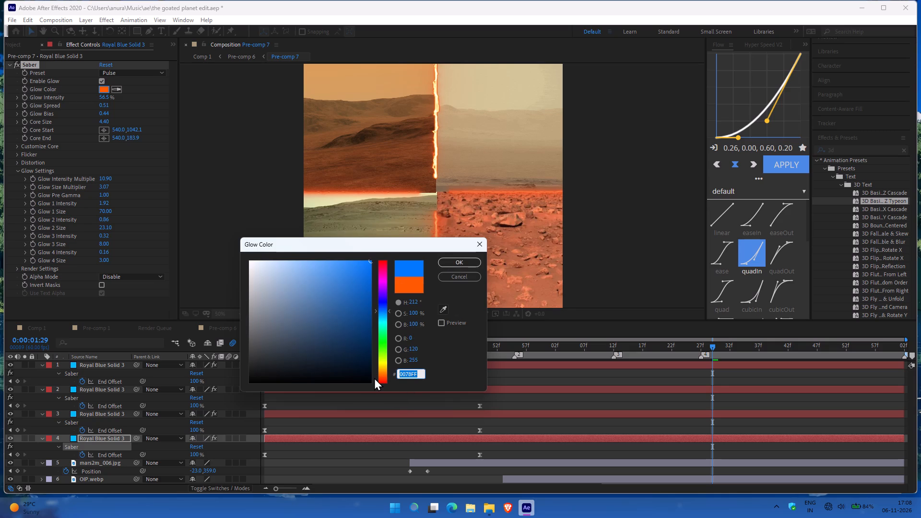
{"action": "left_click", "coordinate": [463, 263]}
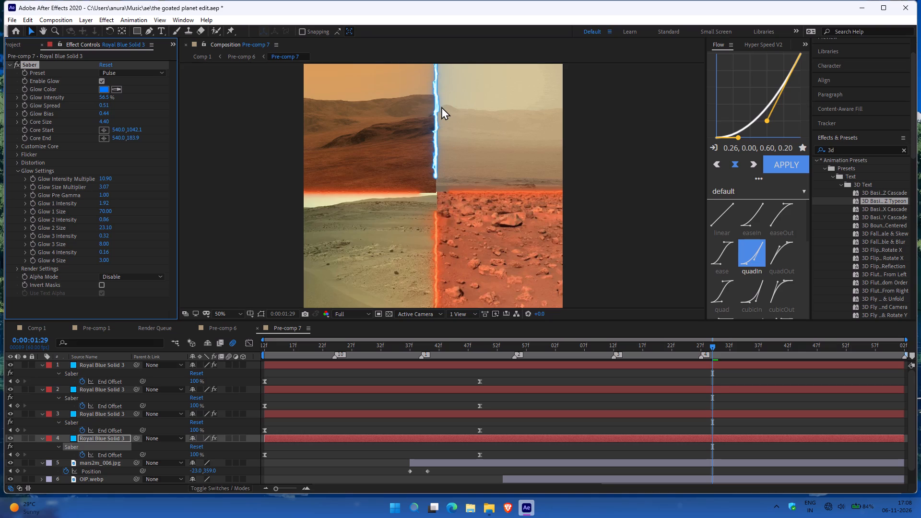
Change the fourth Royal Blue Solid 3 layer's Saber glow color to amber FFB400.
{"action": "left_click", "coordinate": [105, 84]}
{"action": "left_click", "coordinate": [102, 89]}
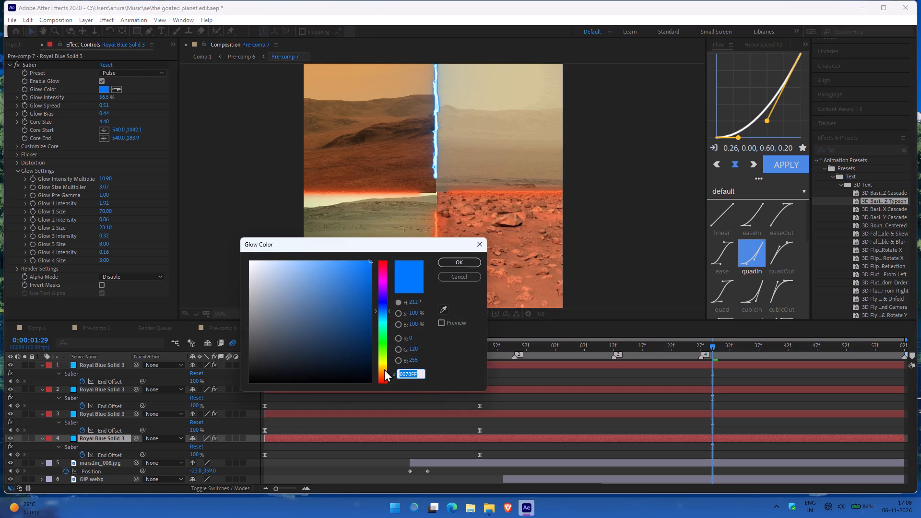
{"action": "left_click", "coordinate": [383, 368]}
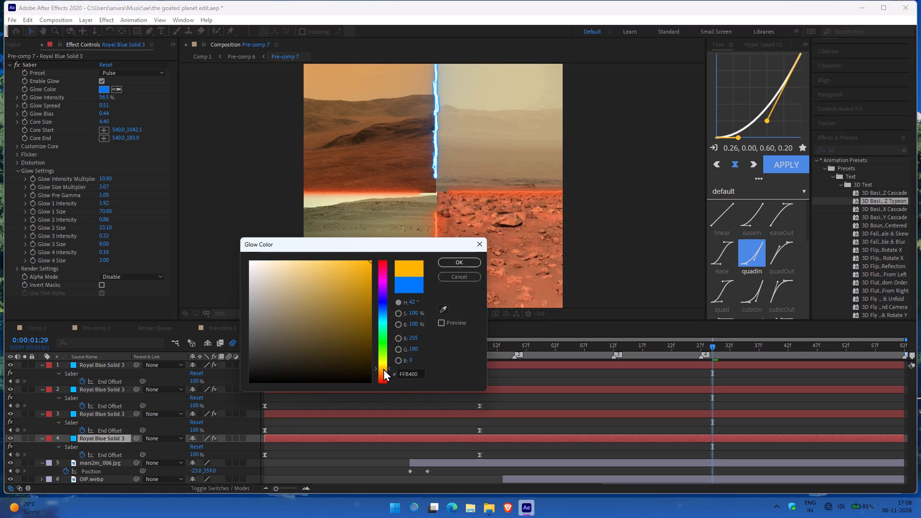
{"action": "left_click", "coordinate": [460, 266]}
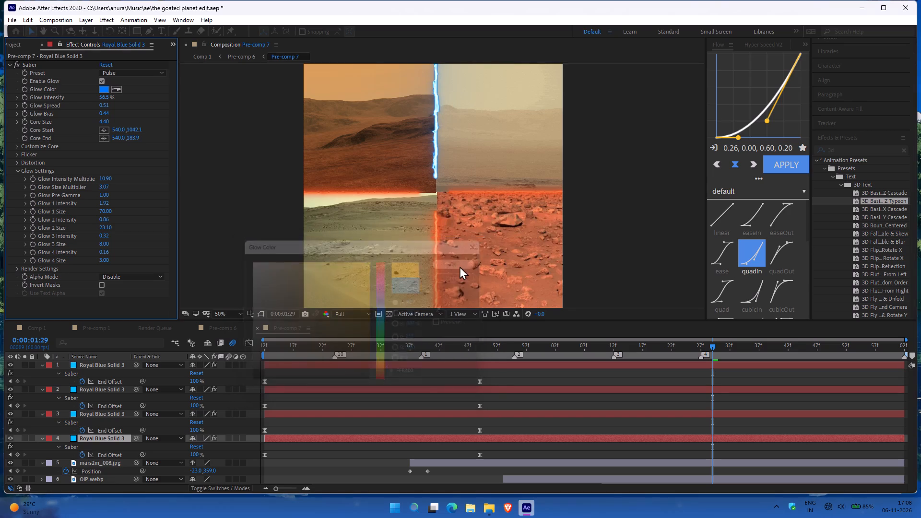
Compare the fourth Royal Blue Solid 3 layer's Saber line with its glow enabled and disabled, leaving the glow enabled.
{"action": "left_click", "coordinate": [102, 81]}
{"action": "left_click", "coordinate": [102, 81]}
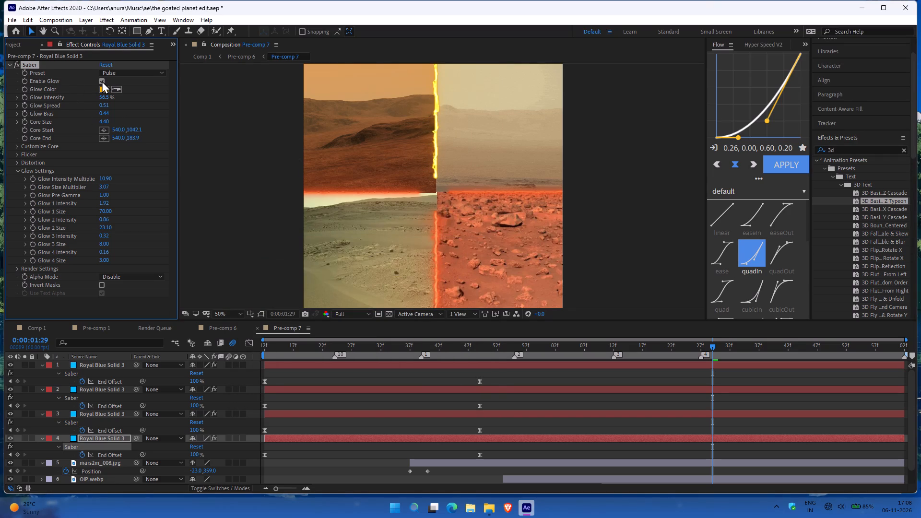
{"action": "left_click", "coordinate": [102, 81]}
{"action": "left_click", "coordinate": [102, 81]}
{"action": "left_click", "coordinate": [102, 81]}
{"action": "left_click", "coordinate": [102, 81]}
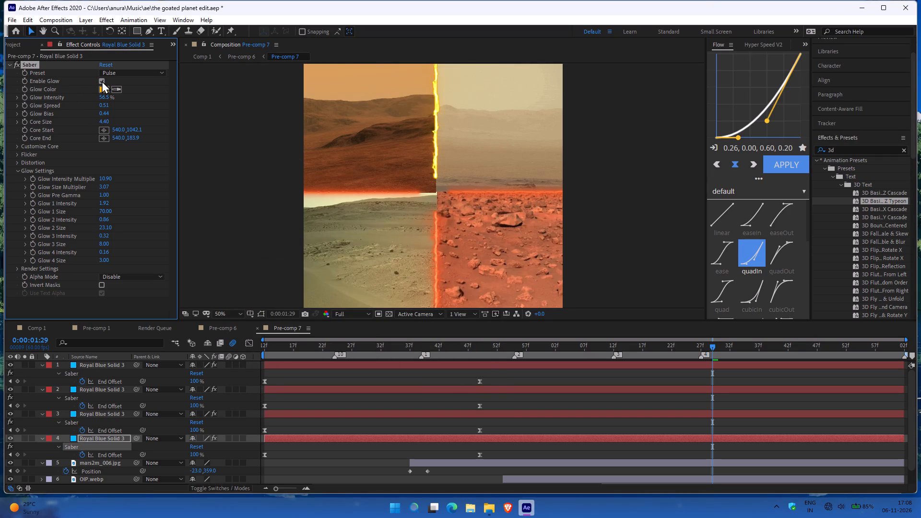
{"action": "left_click", "coordinate": [102, 81]}
{"action": "left_click", "coordinate": [102, 81]}
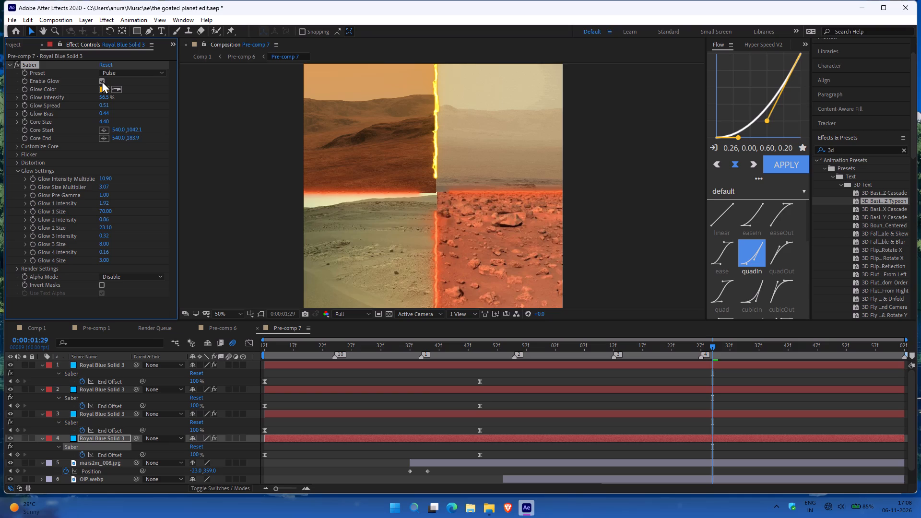
{"action": "left_click", "coordinate": [102, 81]}
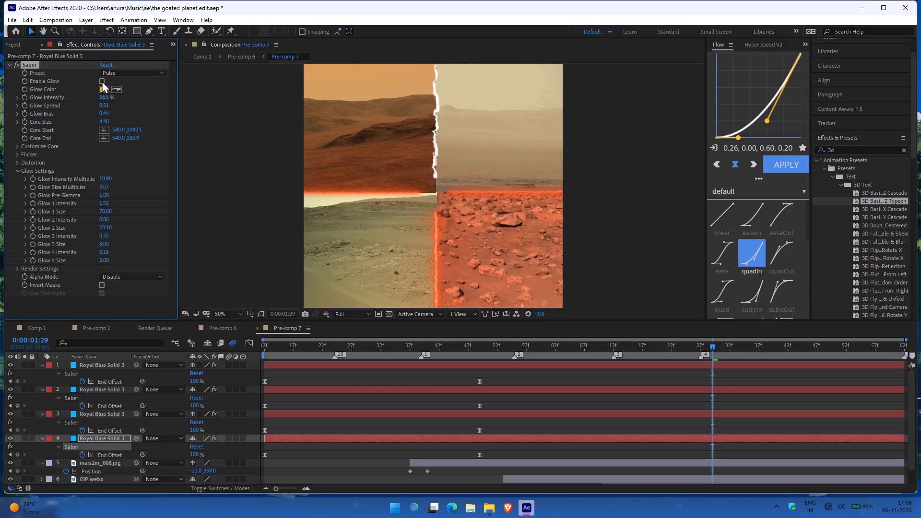
{"action": "left_click", "coordinate": [102, 81]}
{"action": "left_click", "coordinate": [102, 81]}
{"action": "left_click", "coordinate": [102, 81]}
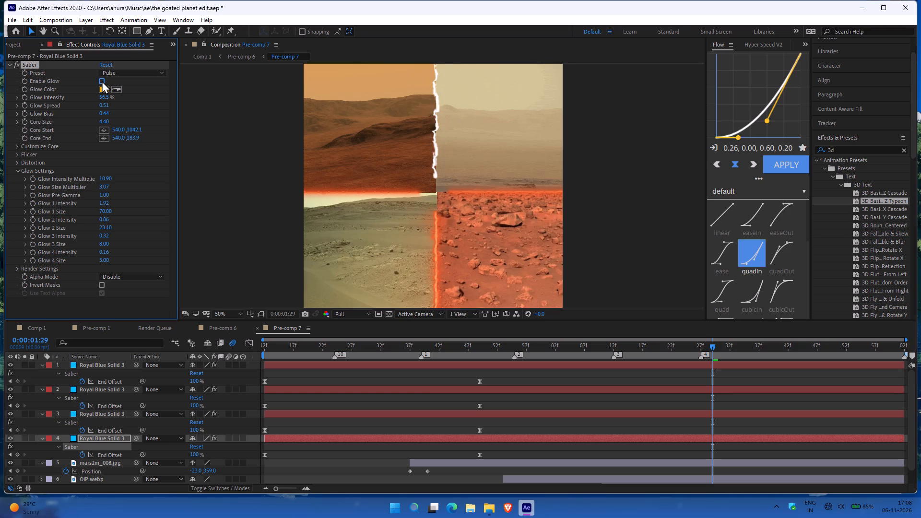
{"action": "left_click", "coordinate": [102, 81]}
{"action": "left_click", "coordinate": [102, 81]}
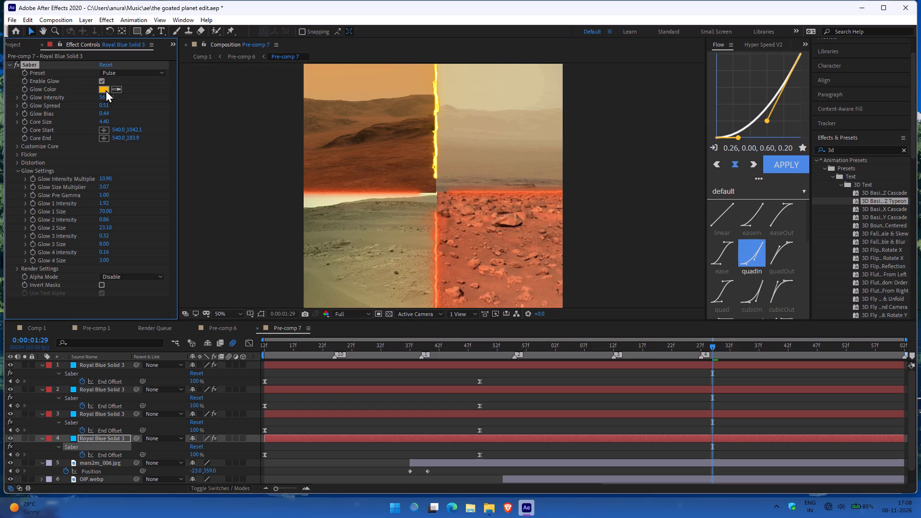
Set the fourth Royal Blue Solid 3 layer's Saber glow color to green 00FF90 and inspect the line up close.
{"action": "left_click", "coordinate": [106, 90]}
{"action": "left_click", "coordinate": [381, 368]}
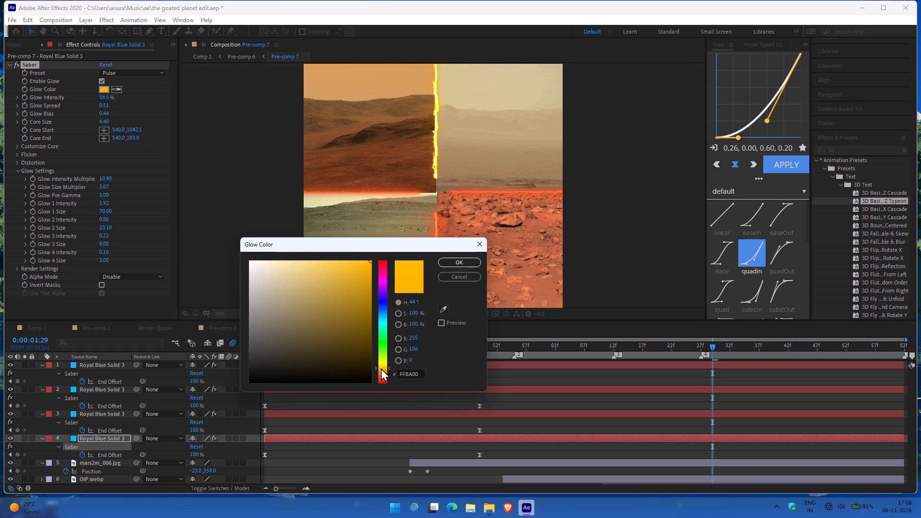
{"action": "left_click", "coordinate": [381, 364]}
{"action": "left_click", "coordinate": [382, 347]}
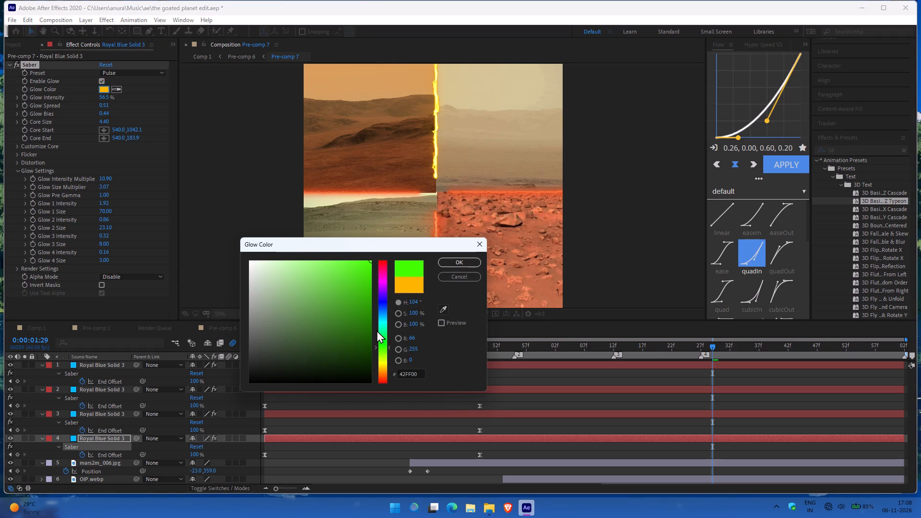
{"action": "left_click", "coordinate": [377, 330]}
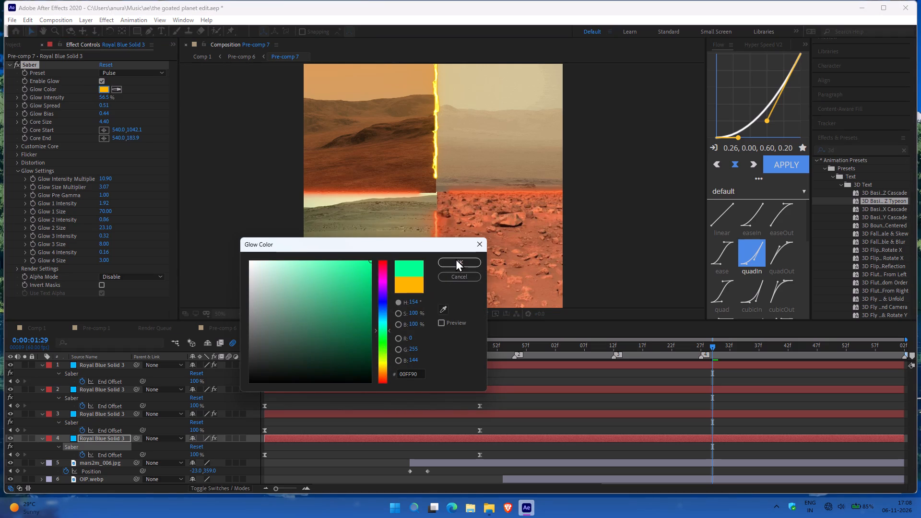
{"action": "left_click", "coordinate": [456, 259]}
{"action": "scroll", "coordinate": [436, 120], "scroll_direction": "up", "scroll_amount": 1, "text": "ctrl"}
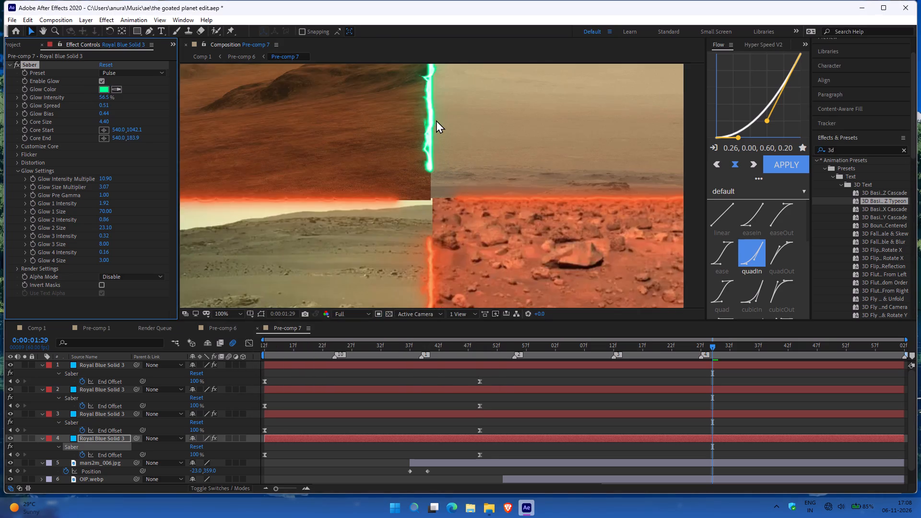
{"action": "scroll", "coordinate": [436, 120], "scroll_direction": "up", "scroll_amount": 1, "text": "ctrl"}
{"action": "scroll", "coordinate": [436, 120], "scroll_direction": "down", "scroll_amount": 2, "text": "ctrl"}
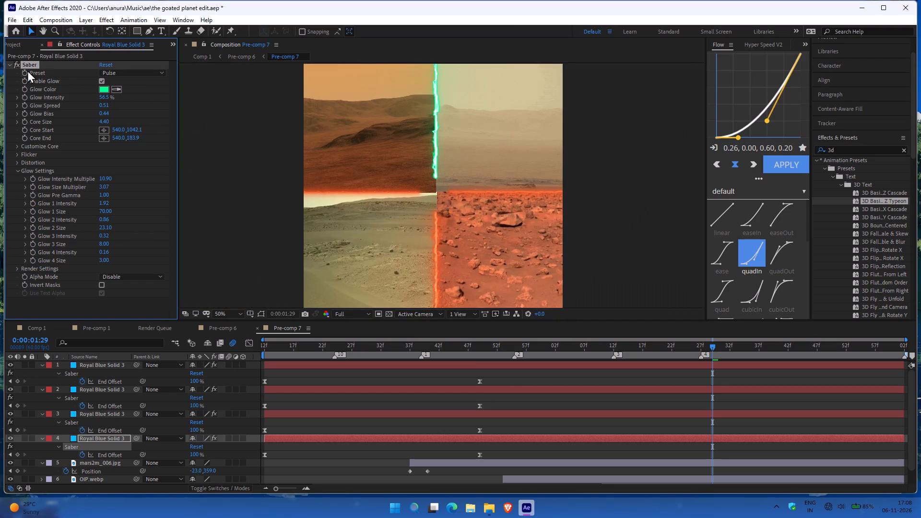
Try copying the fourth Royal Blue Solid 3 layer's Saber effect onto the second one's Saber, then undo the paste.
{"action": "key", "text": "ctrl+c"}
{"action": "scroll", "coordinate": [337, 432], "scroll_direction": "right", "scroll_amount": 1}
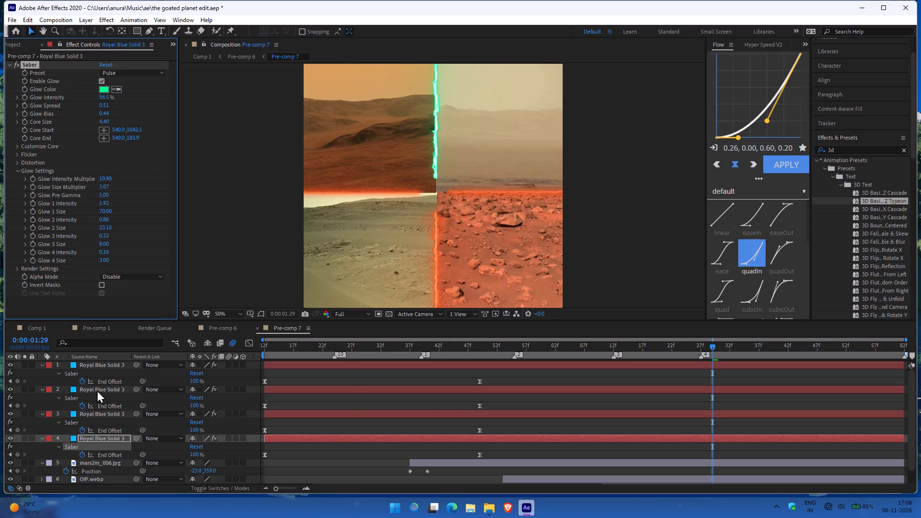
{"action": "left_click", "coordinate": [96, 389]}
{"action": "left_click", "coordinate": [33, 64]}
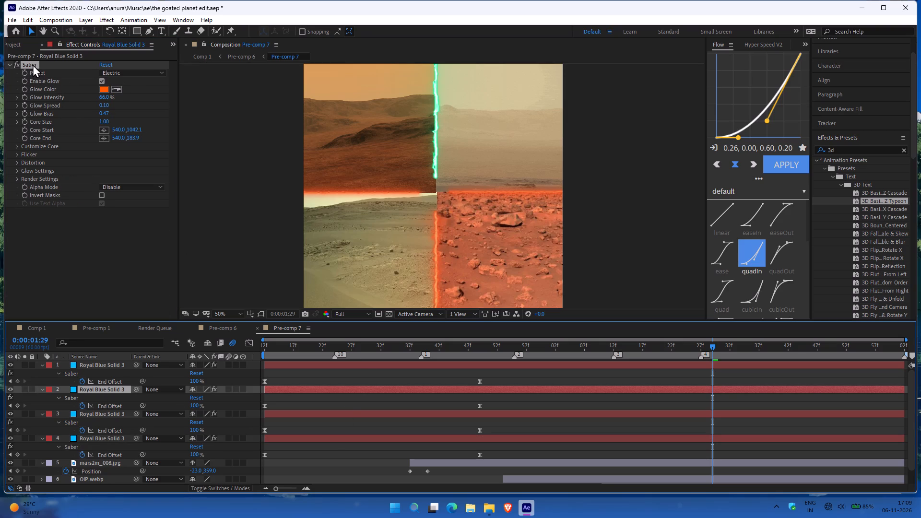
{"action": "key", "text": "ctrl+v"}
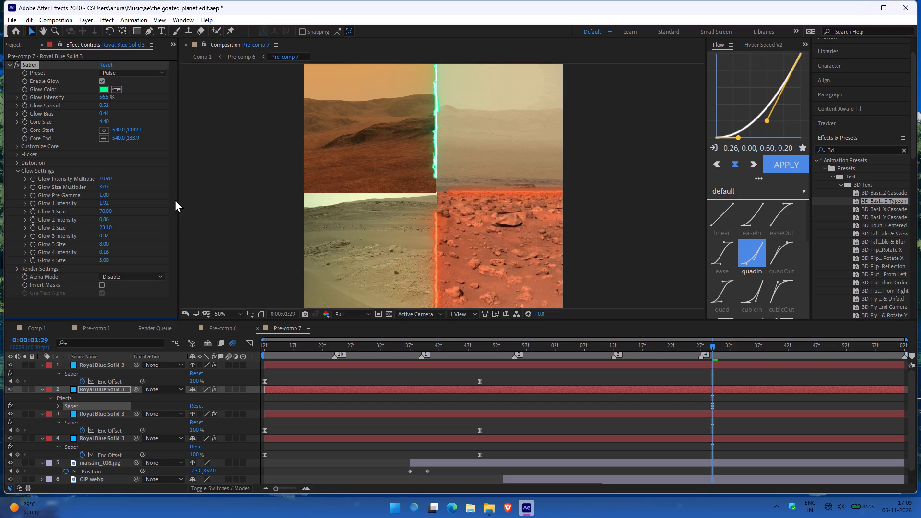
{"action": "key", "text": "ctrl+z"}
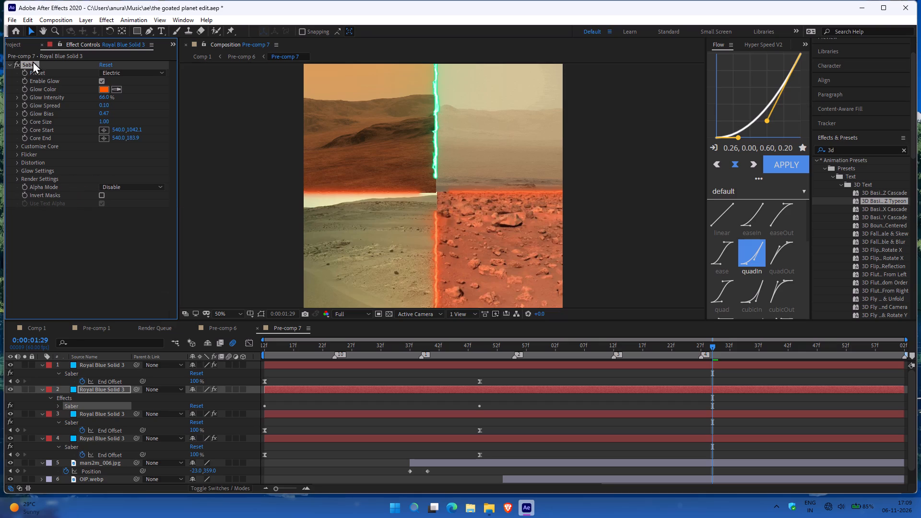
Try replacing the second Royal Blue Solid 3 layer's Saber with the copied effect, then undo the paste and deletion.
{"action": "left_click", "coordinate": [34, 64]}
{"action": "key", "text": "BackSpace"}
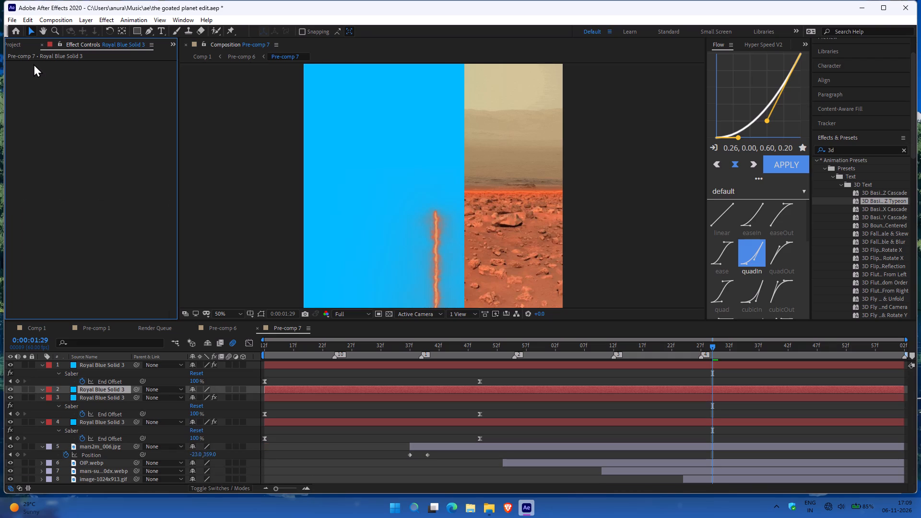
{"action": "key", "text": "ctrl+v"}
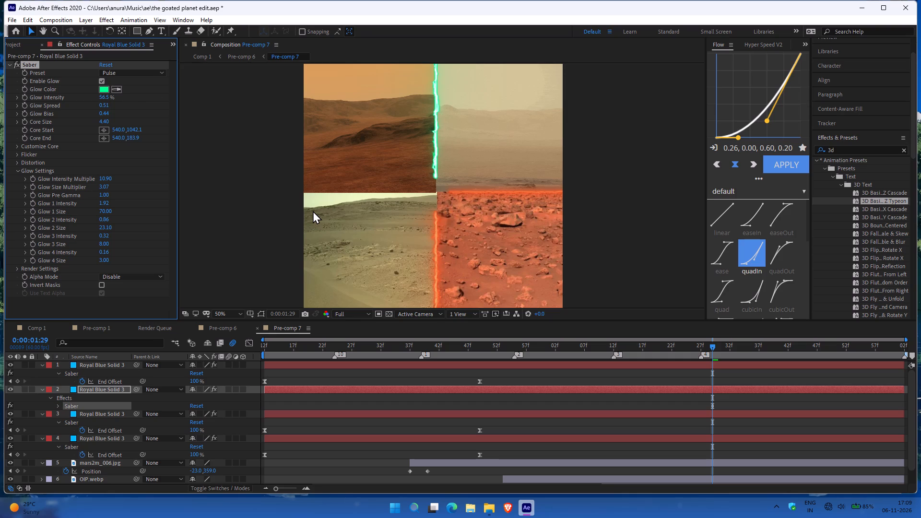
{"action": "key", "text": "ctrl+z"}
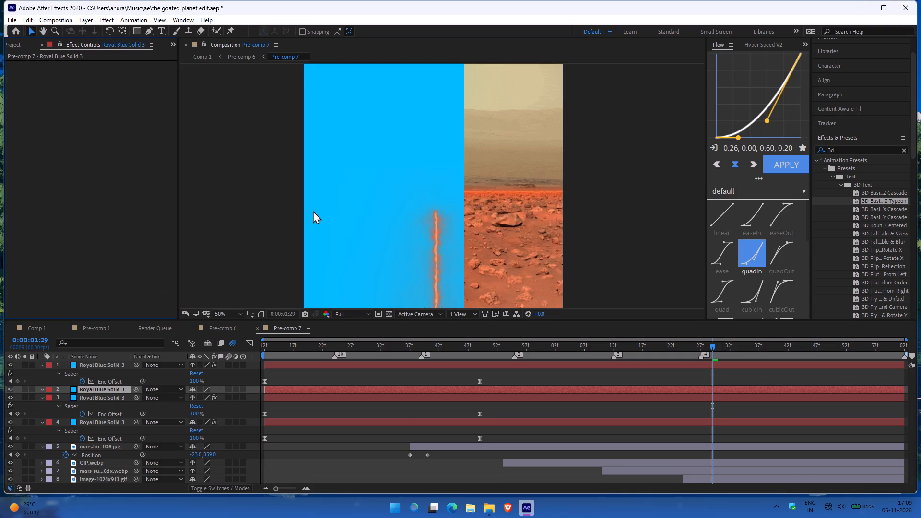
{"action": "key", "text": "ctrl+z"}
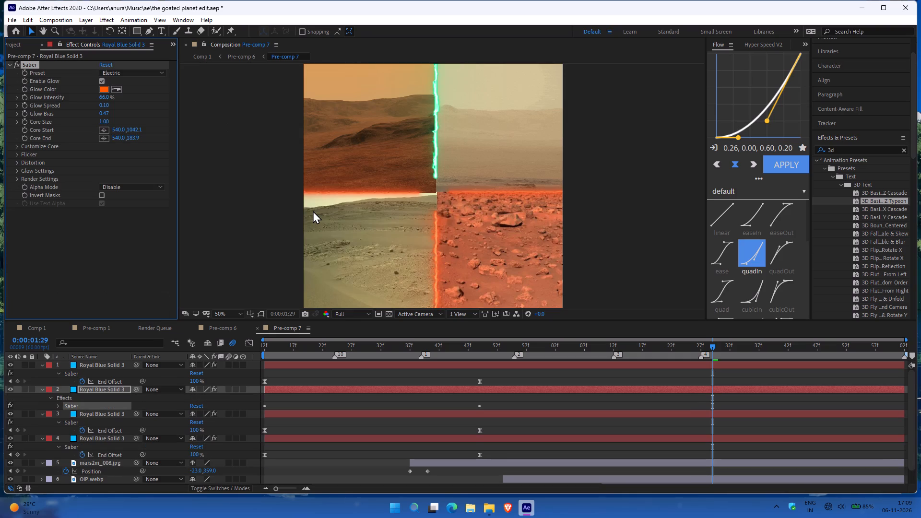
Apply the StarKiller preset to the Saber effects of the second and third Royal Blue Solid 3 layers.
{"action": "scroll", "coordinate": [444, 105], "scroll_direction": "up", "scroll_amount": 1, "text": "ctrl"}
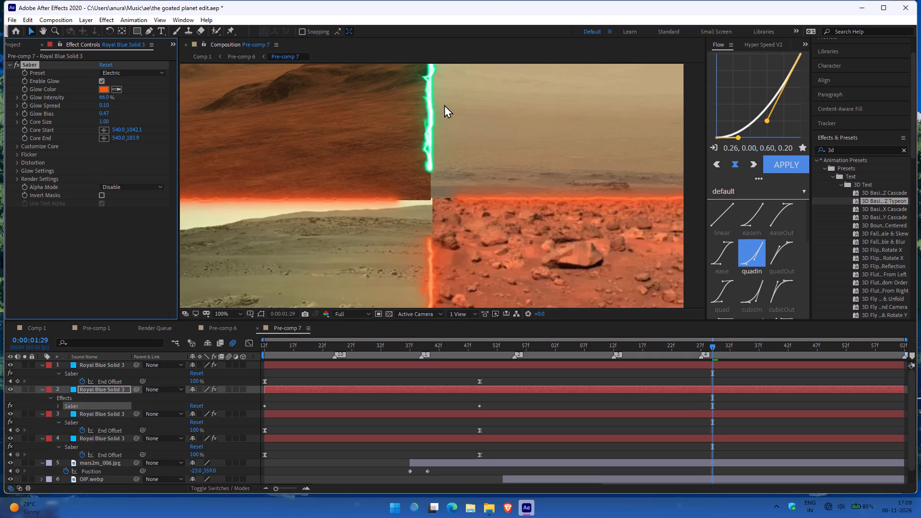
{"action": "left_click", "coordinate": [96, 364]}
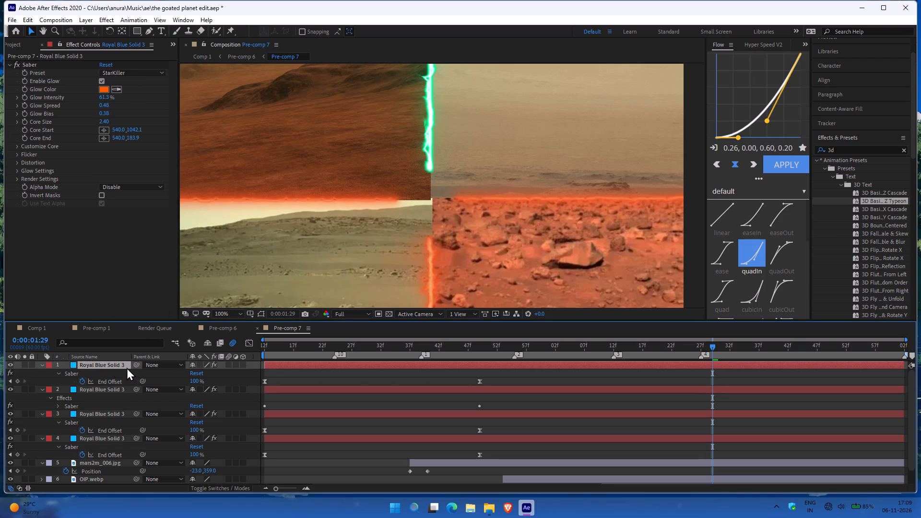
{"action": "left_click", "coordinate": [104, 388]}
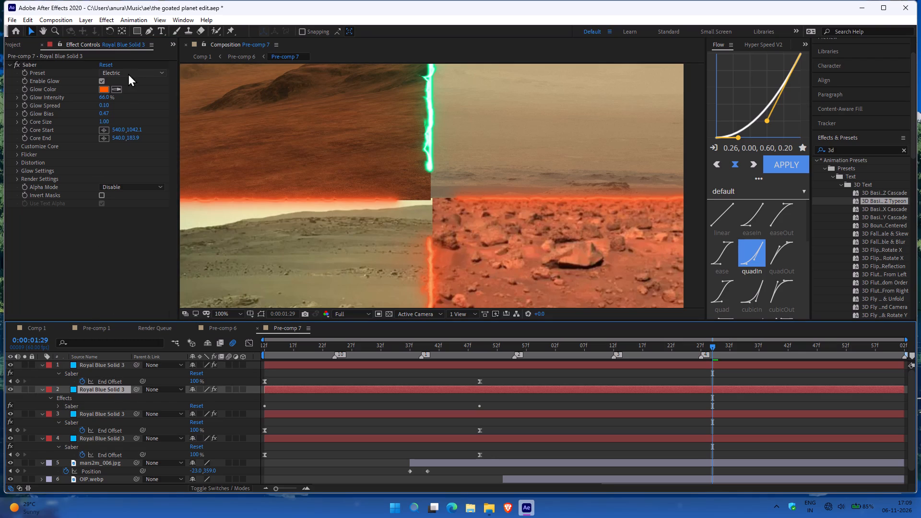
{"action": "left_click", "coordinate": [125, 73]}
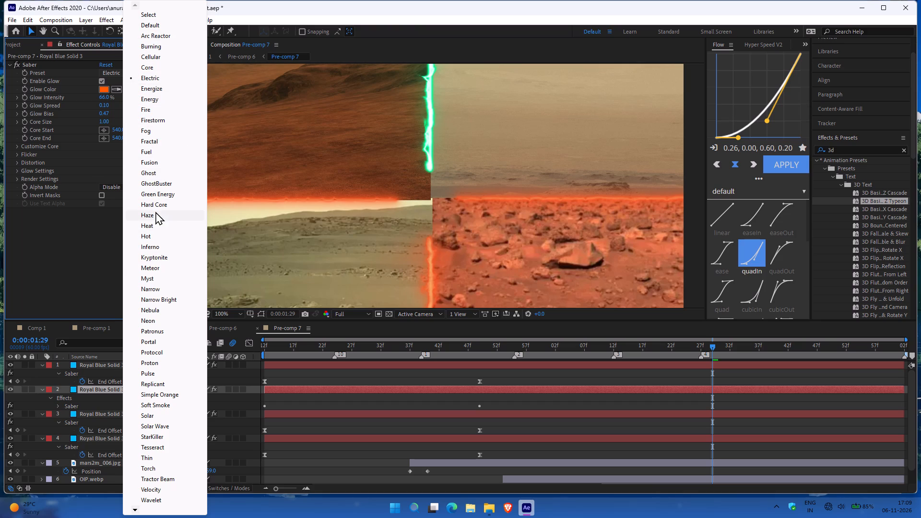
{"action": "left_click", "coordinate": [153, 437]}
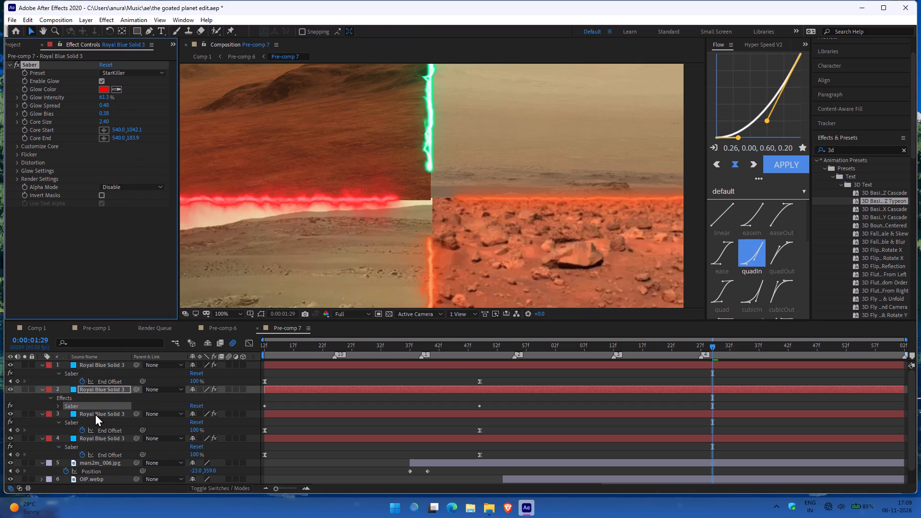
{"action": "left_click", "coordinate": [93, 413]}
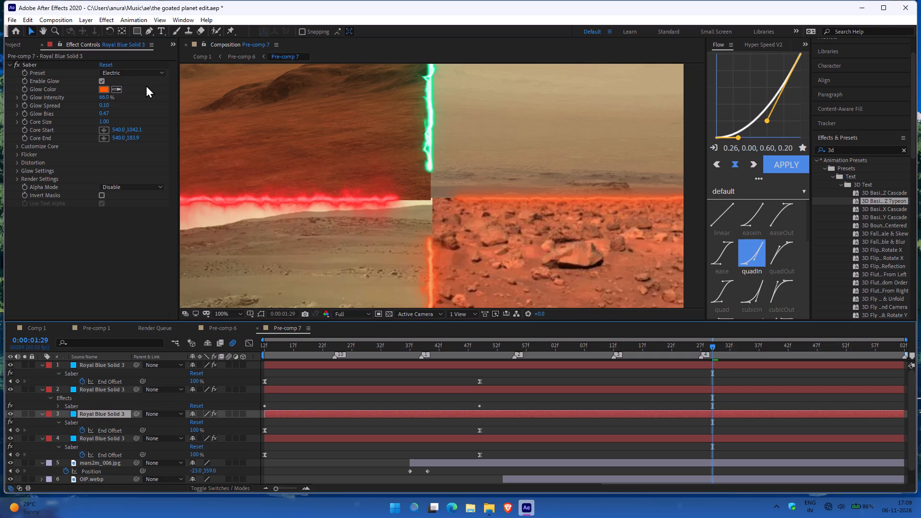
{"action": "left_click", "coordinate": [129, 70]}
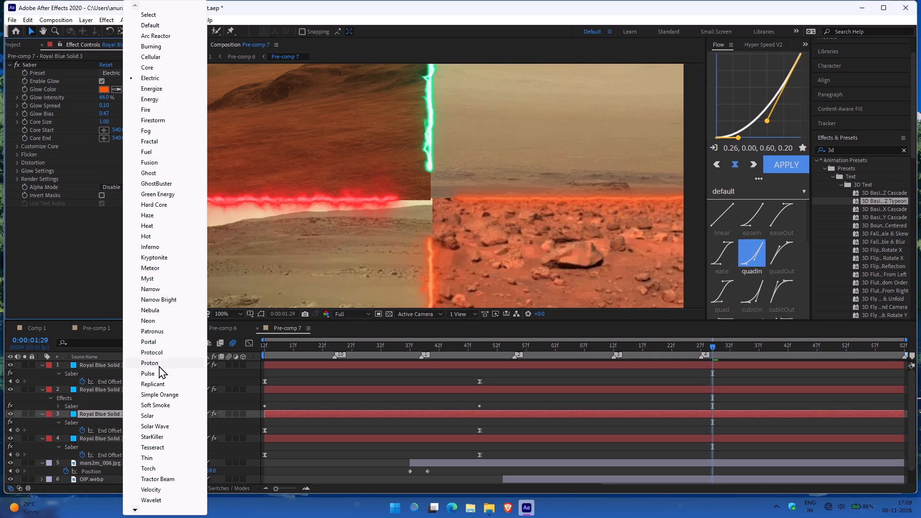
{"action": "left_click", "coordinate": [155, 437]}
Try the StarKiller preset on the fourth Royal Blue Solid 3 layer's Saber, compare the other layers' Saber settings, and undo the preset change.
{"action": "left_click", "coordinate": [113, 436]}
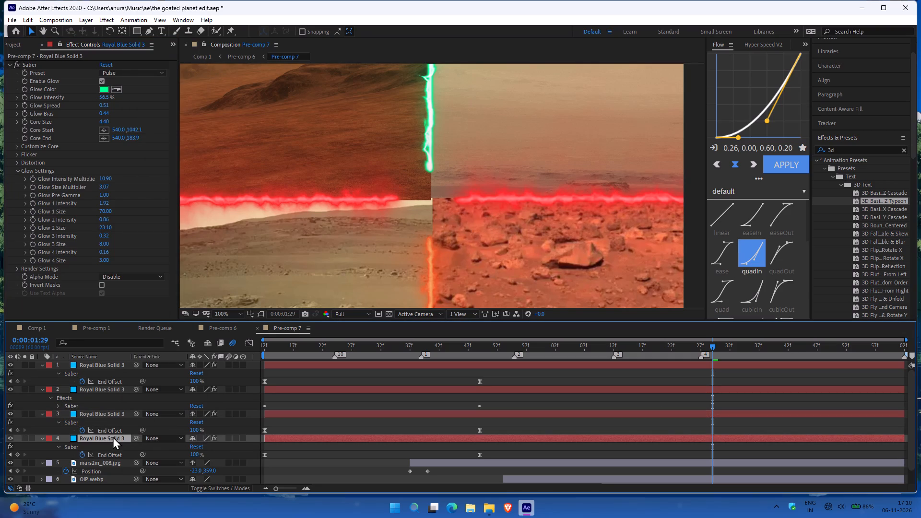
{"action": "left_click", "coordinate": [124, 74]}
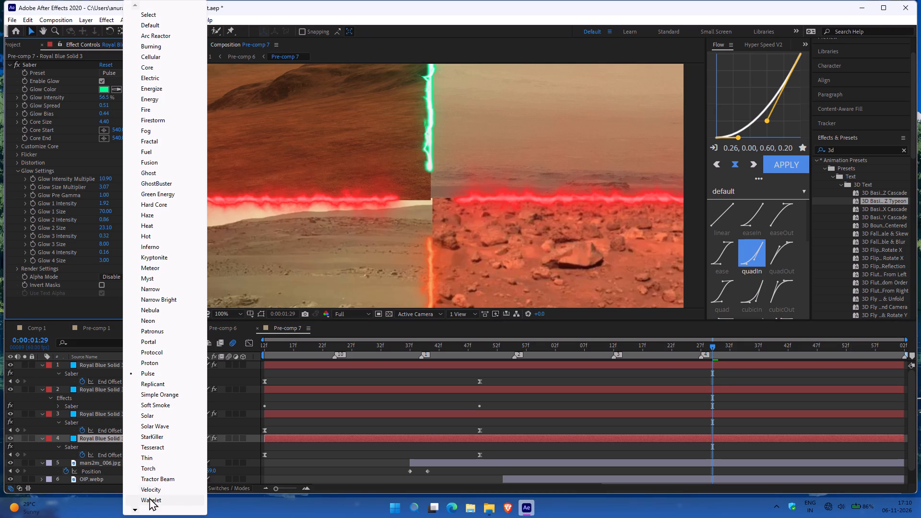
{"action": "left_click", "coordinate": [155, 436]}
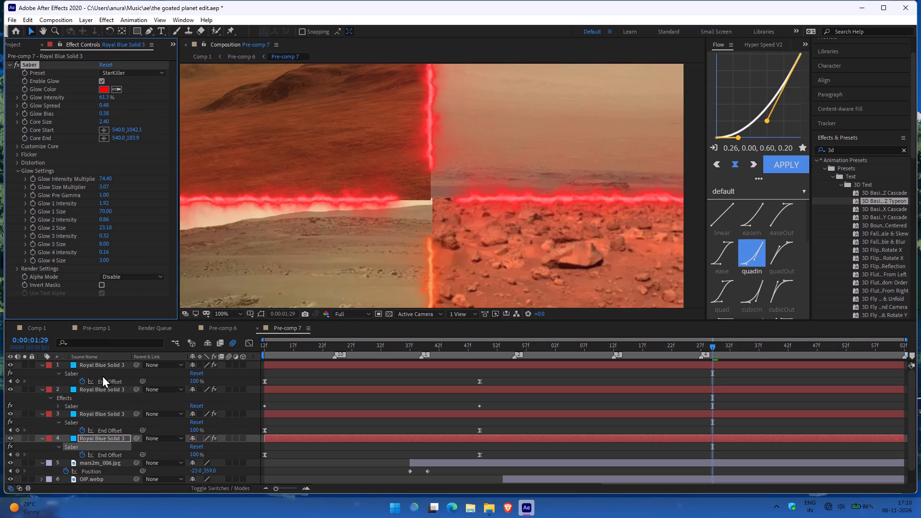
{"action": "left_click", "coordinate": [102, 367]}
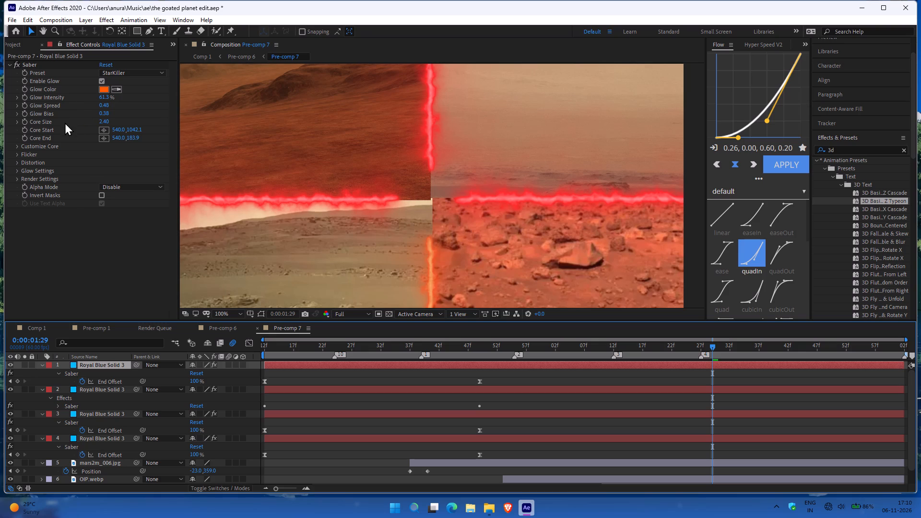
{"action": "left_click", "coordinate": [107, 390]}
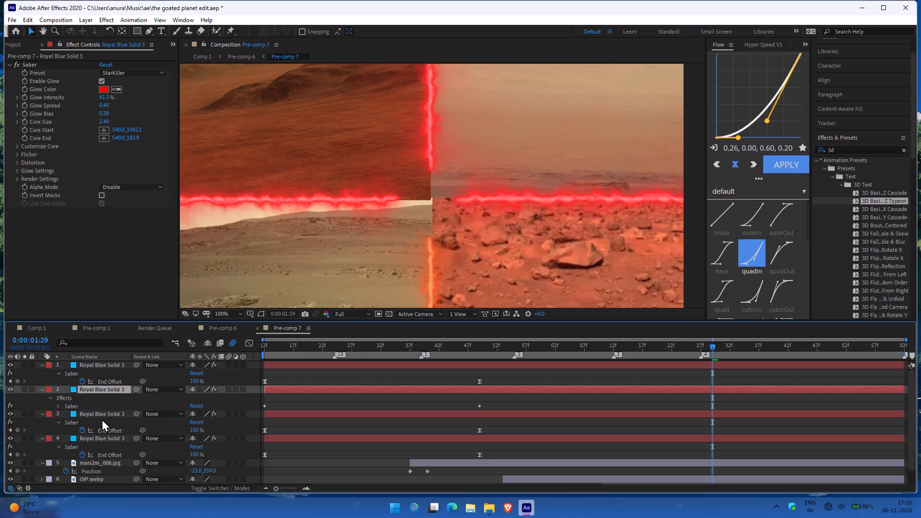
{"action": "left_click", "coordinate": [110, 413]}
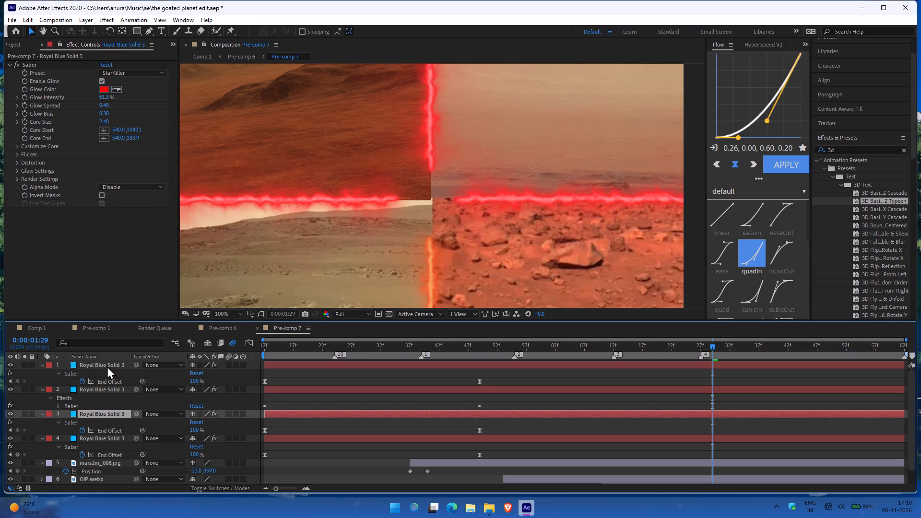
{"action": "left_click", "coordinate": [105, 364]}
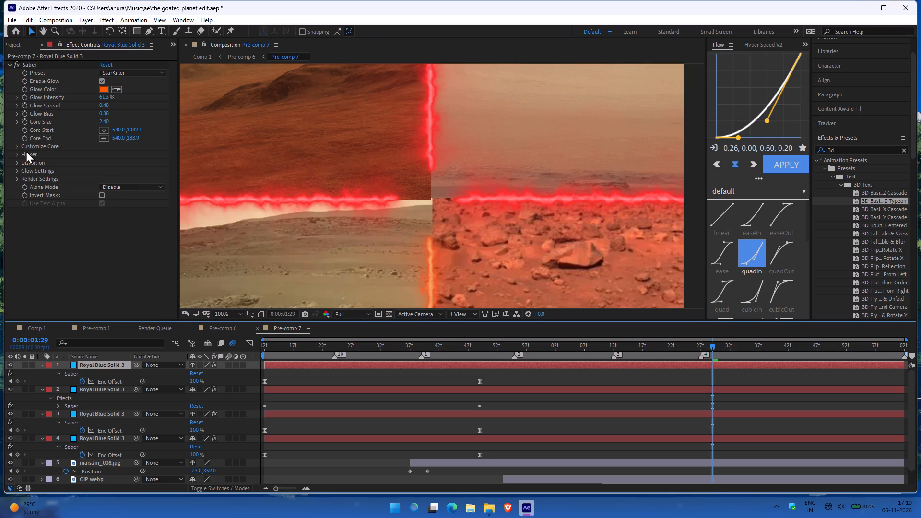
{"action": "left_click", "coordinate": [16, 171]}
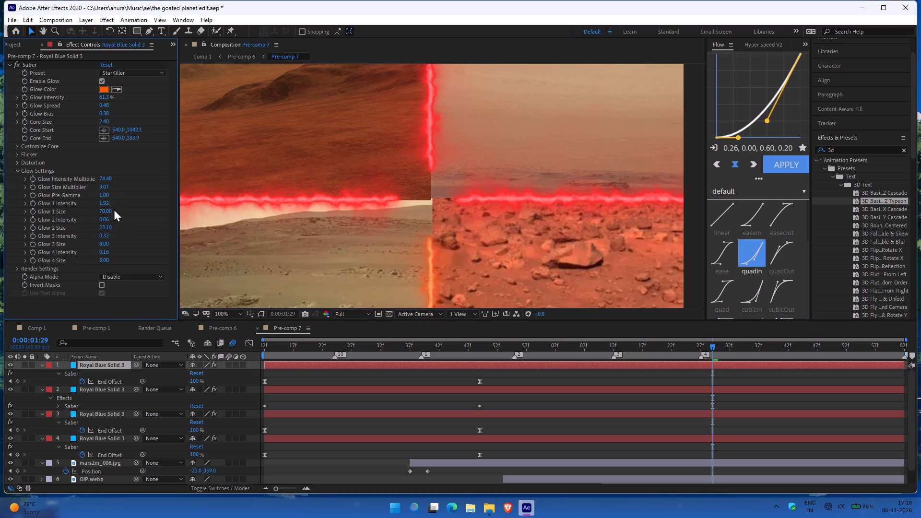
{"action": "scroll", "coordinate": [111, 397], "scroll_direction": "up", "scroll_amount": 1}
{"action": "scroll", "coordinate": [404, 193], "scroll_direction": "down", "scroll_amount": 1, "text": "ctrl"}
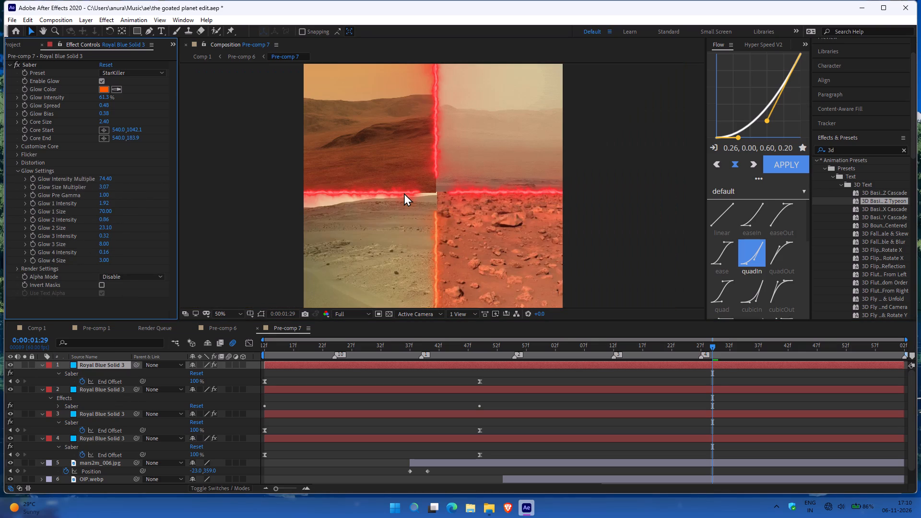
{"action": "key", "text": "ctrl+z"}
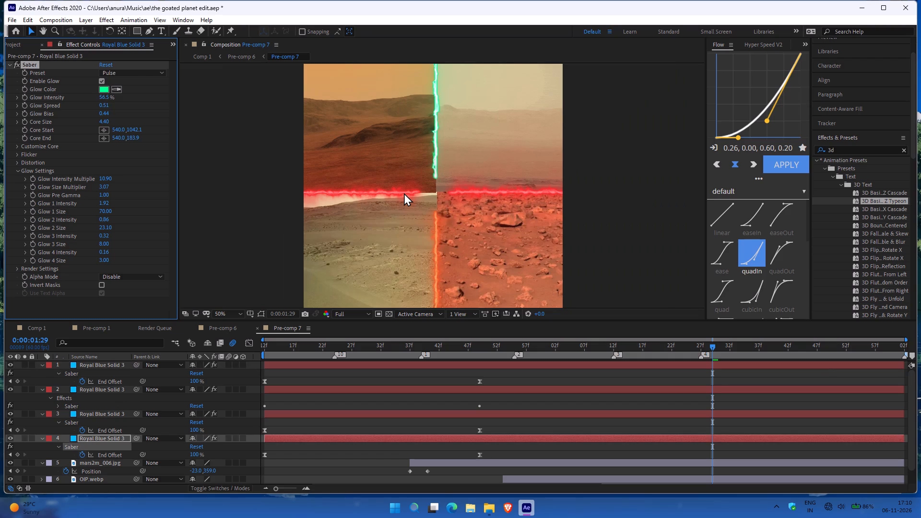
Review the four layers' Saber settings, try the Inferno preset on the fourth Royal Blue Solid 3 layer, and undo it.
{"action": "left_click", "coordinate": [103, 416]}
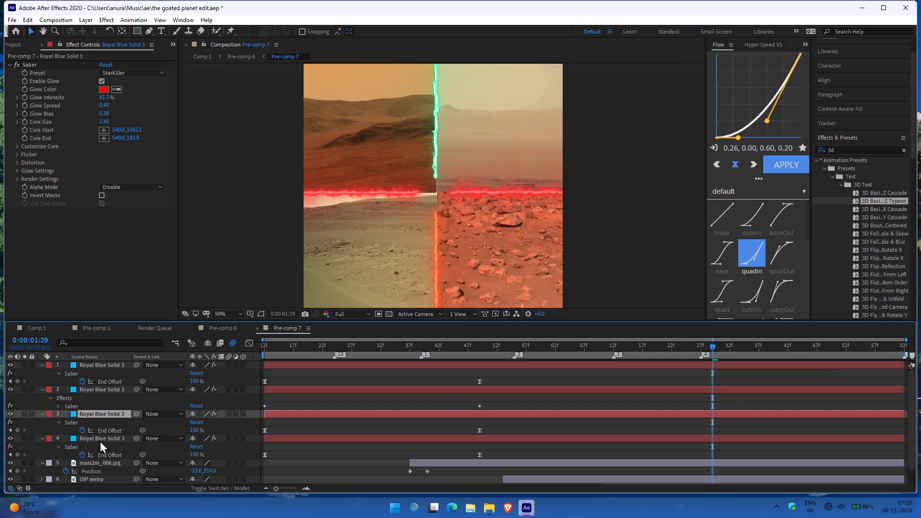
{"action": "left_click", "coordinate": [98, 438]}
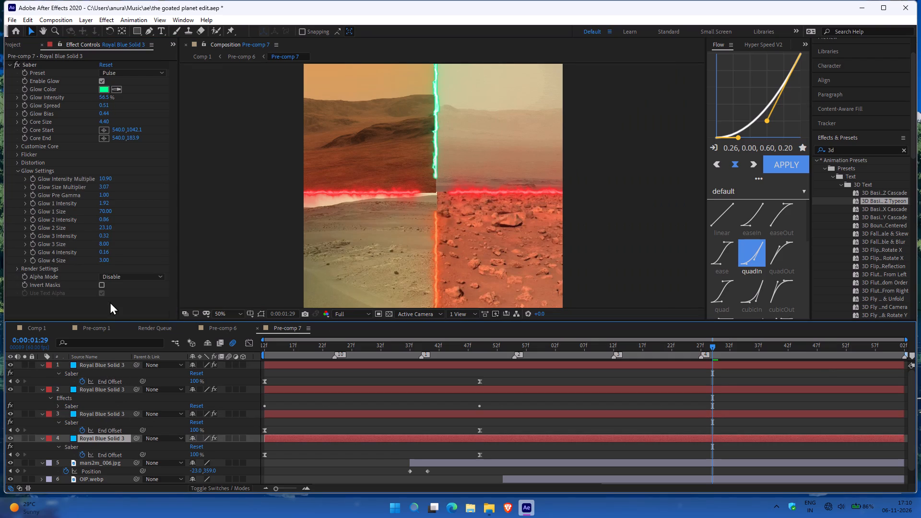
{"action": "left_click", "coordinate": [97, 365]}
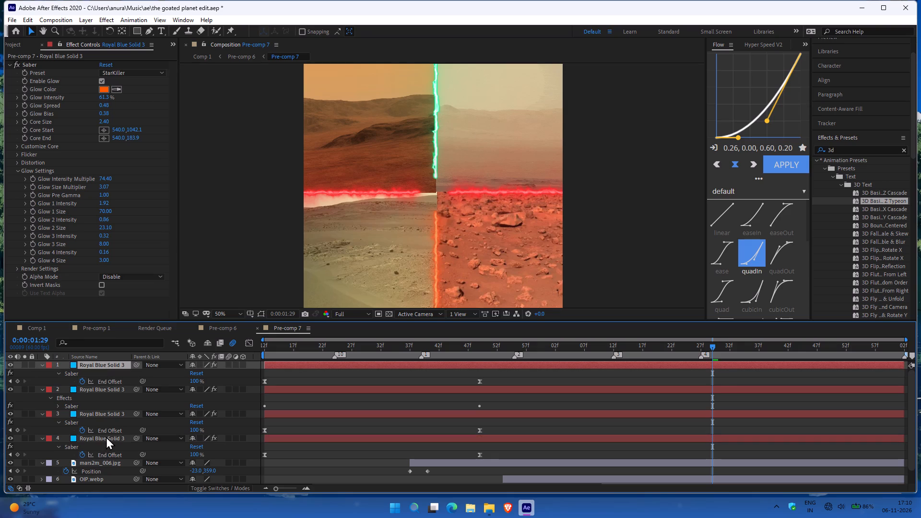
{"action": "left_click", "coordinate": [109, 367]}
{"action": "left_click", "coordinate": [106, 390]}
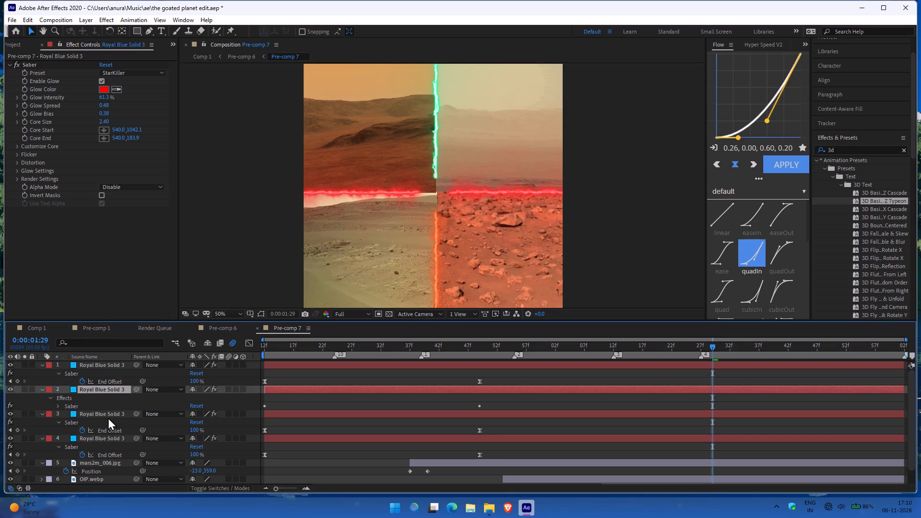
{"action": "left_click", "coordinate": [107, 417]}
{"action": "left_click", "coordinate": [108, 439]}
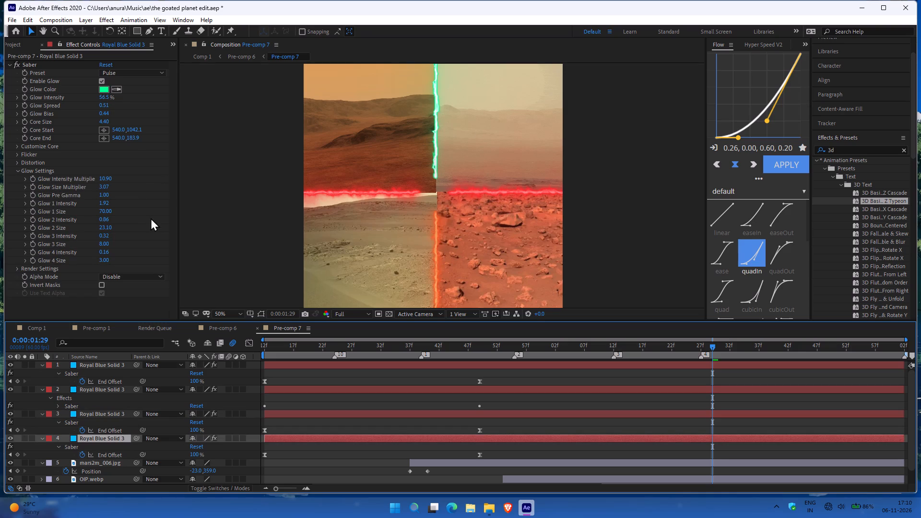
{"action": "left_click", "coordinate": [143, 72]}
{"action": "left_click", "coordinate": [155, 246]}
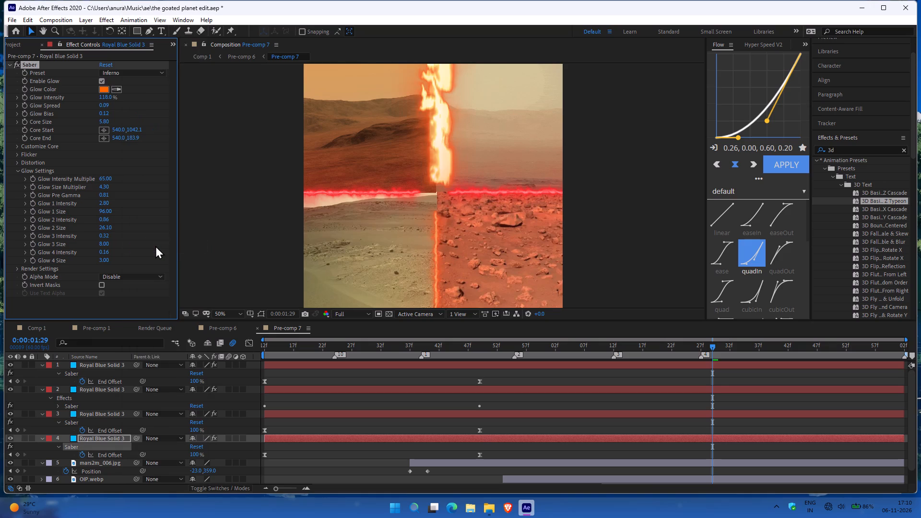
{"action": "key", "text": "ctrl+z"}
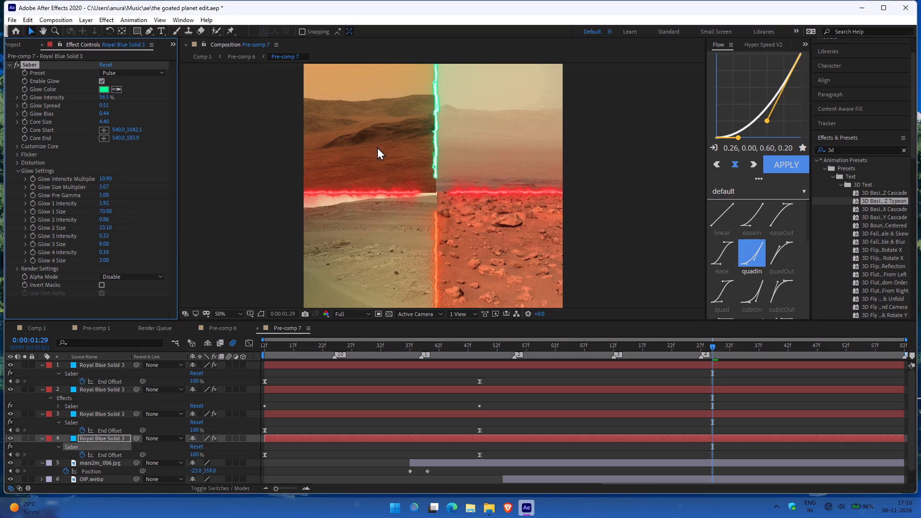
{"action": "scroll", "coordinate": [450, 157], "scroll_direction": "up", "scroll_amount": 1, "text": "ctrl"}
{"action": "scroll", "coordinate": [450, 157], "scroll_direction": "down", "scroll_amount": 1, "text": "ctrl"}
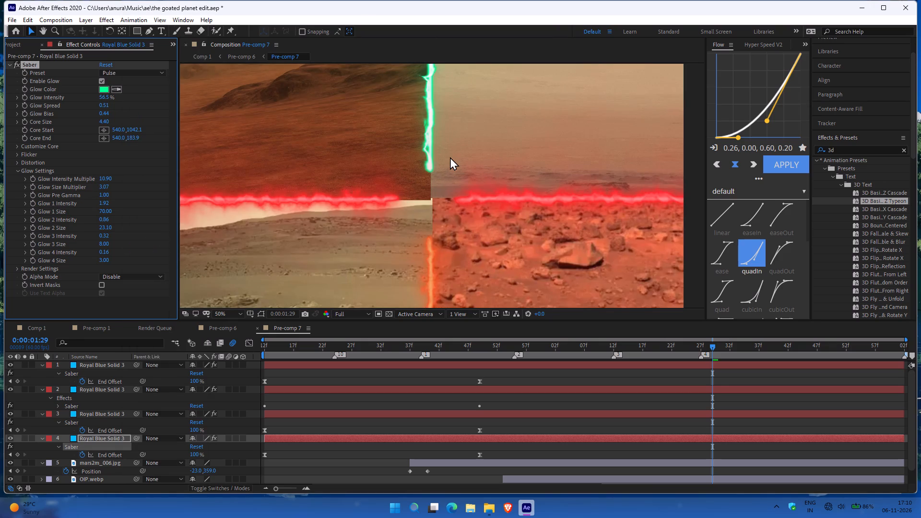
Apply the Pulse preset to the Saber effects of the first, second and third Royal Blue Solid 3 layers.
{"action": "left_click", "coordinate": [90, 362]}
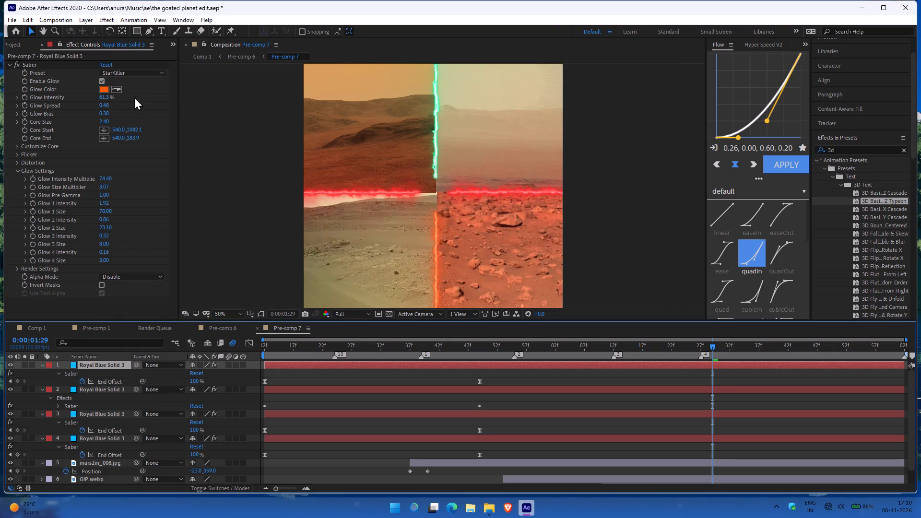
{"action": "left_click", "coordinate": [126, 73]}
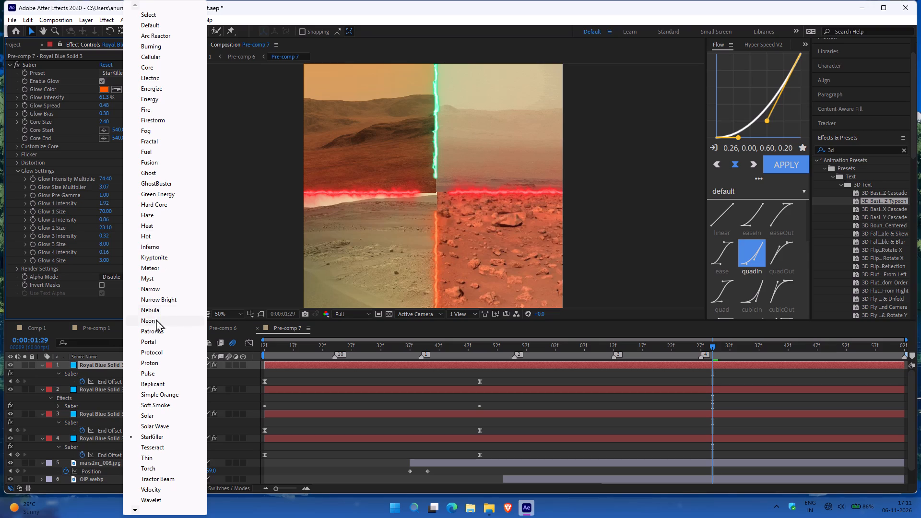
{"action": "left_click", "coordinate": [156, 372]}
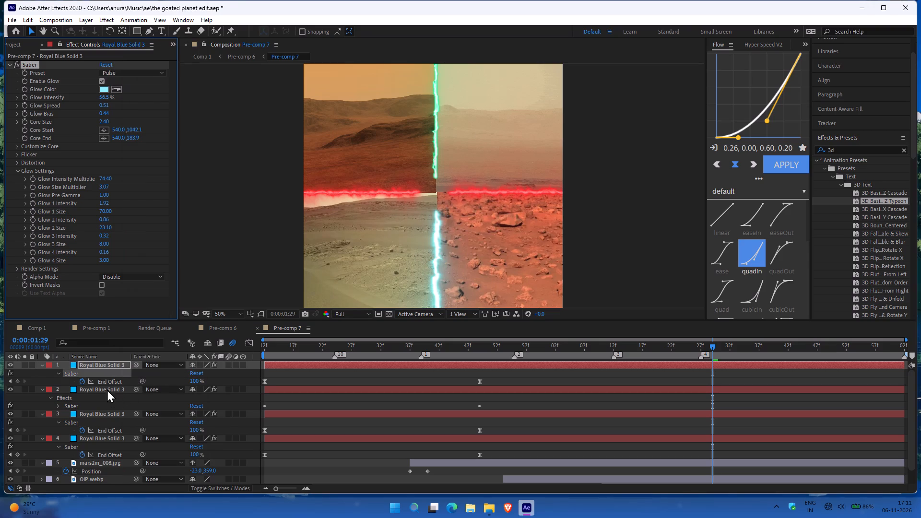
{"action": "left_click", "coordinate": [107, 389]}
{"action": "left_click", "coordinate": [129, 74]}
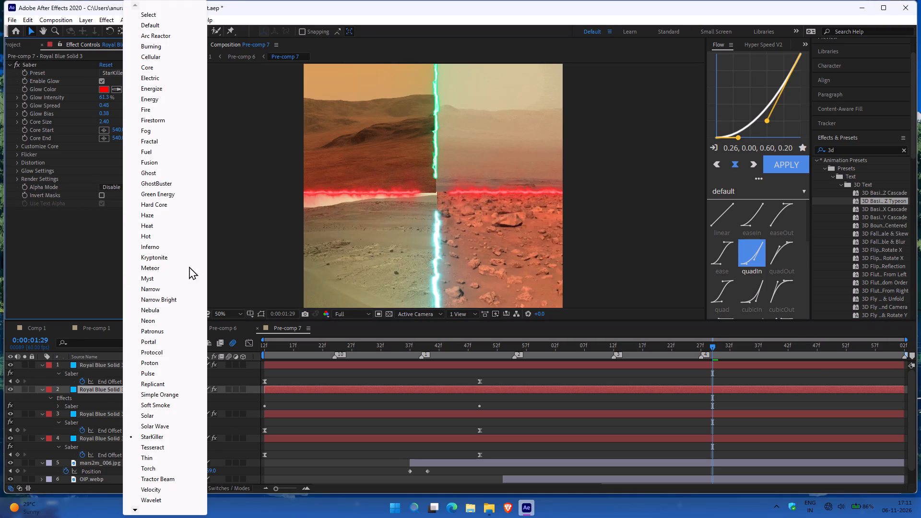
{"action": "left_click", "coordinate": [153, 373]}
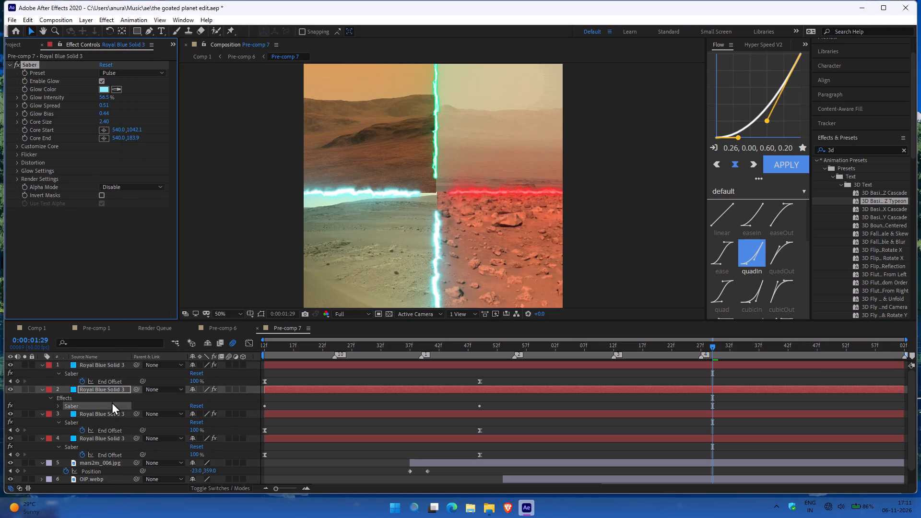
{"action": "left_click", "coordinate": [98, 413]}
{"action": "left_click", "coordinate": [129, 74]}
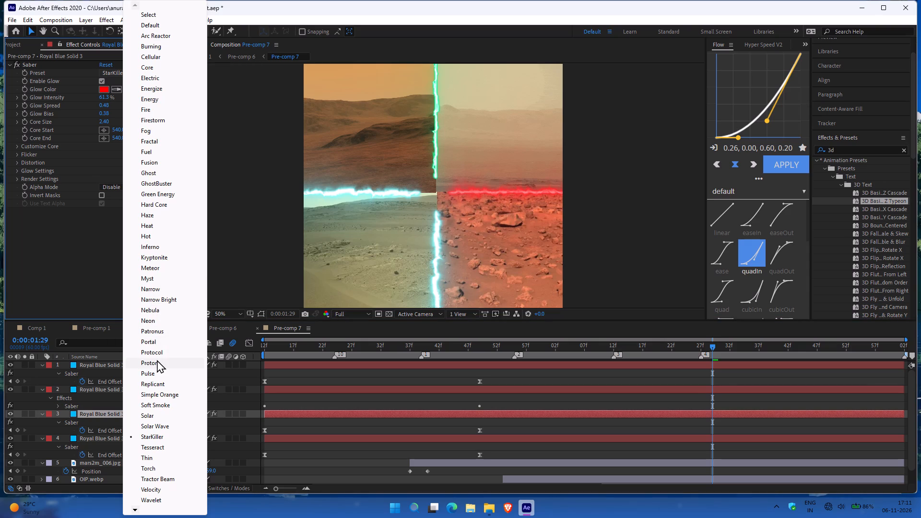
{"action": "left_click", "coordinate": [153, 374]}
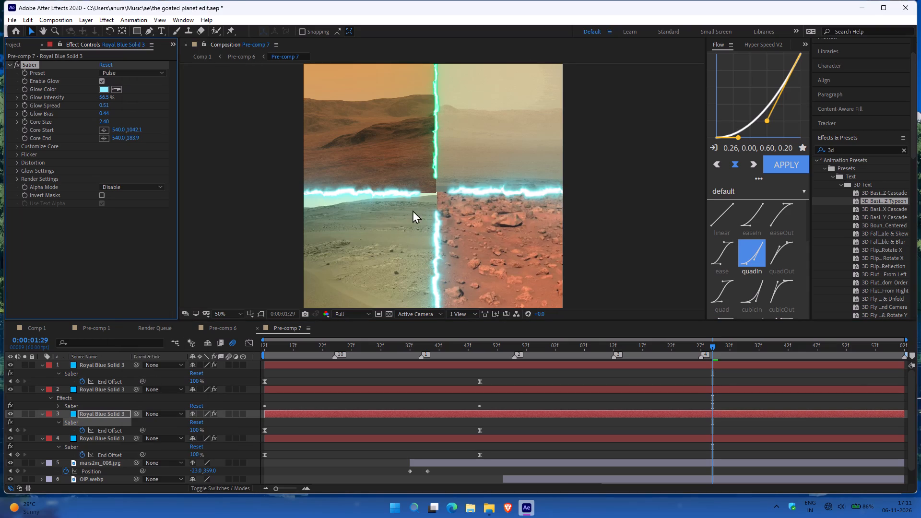
Set the first Royal Blue Solid 3 layer's Saber Core Size to 4.40, matching the fourth layer, and copy the value.
{"action": "left_click", "coordinate": [101, 440]}
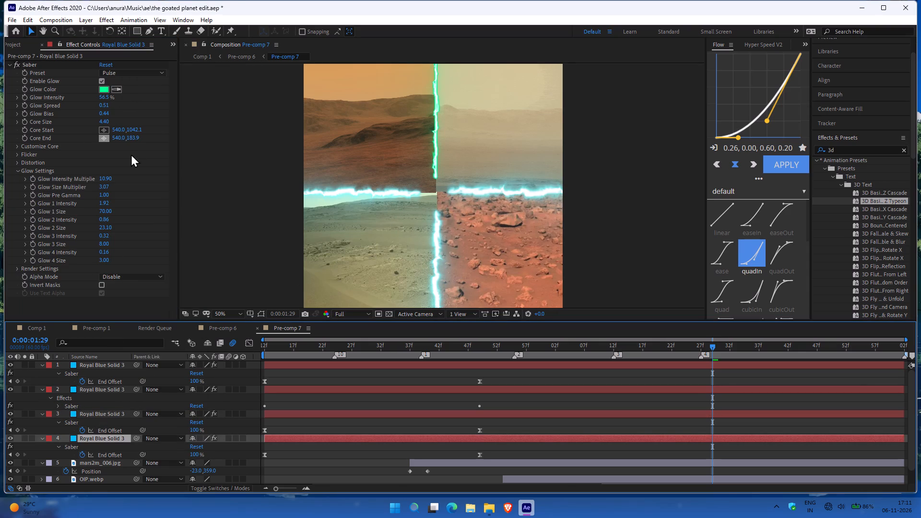
{"action": "left_click", "coordinate": [106, 360]}
{"action": "left_click", "coordinate": [109, 363]}
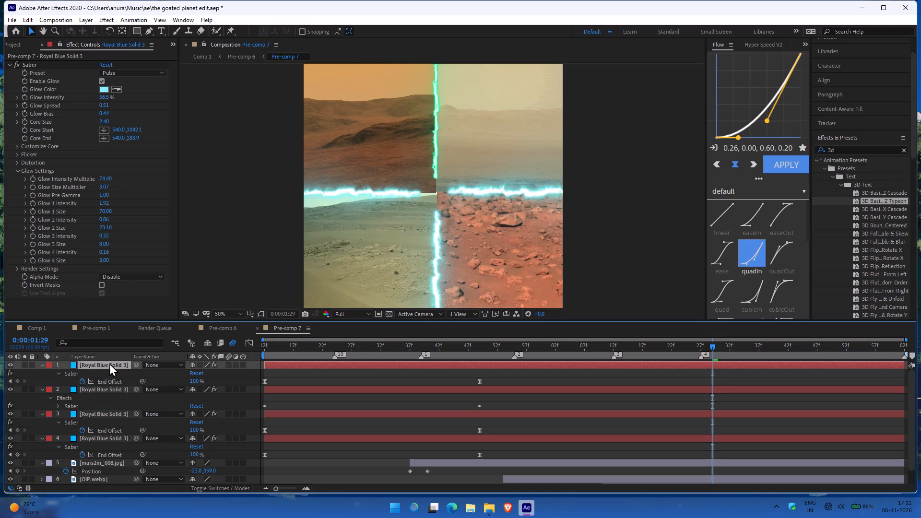
{"action": "left_click", "coordinate": [106, 121]}
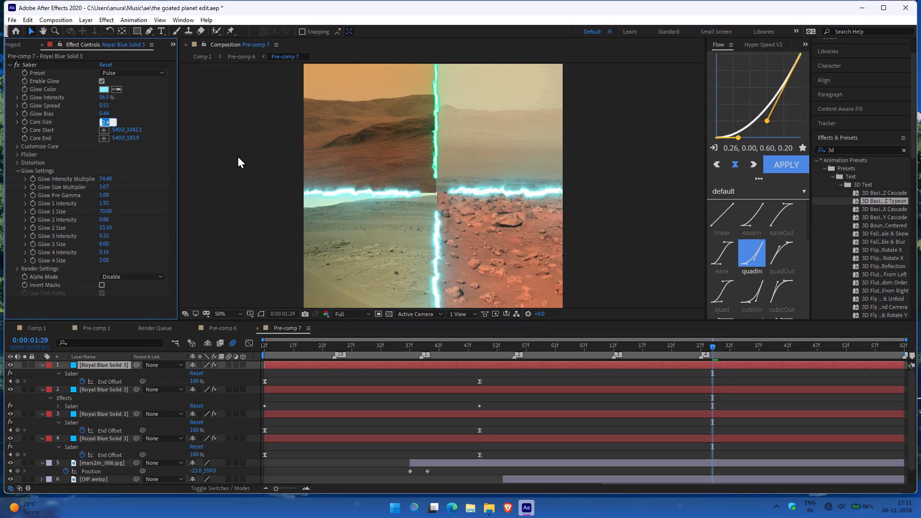
{"action": "type", "text": "4,"}
{"action": "key", "text": "BackSpace"}
{"action": "key", "text": "period"}
{"action": "type", "text": "40"}
{"action": "left_click_drag", "start_coordinate": [112, 120], "coordinate": [77, 124]}
{"action": "key", "text": "ctrl+v"}
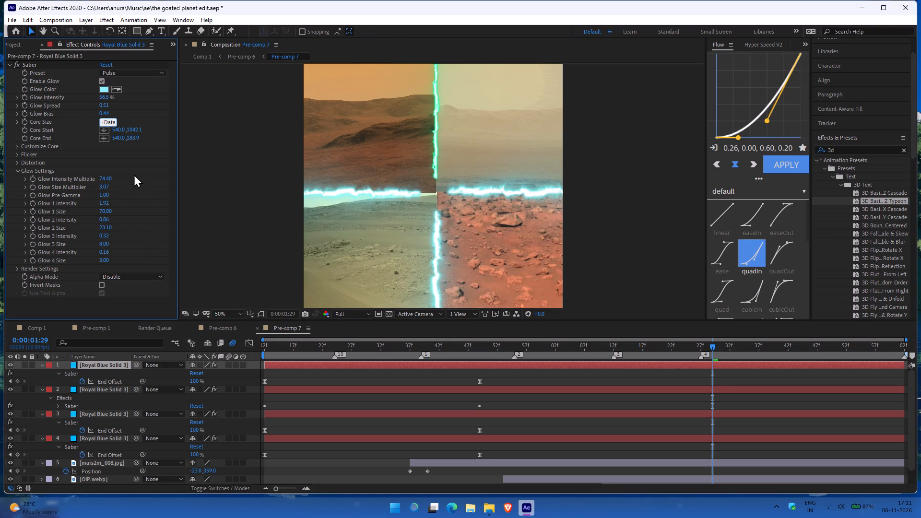
{"action": "key", "text": "BackSpace"}
{"action": "key", "text": "BackSpace"}
{"action": "key", "text": "BackSpace"}
{"action": "key", "text": "BackSpace"}
{"action": "key", "text": "BackSpace"}
{"action": "key", "text": "BackSpace"}
{"action": "key", "text": "BackSpace"}
{"action": "key", "text": "BackSpace"}
{"action": "key", "text": "BackSpace"}
{"action": "key", "text": "BackSpace"}
{"action": "key", "text": "BackSpace"}
{"action": "key", "text": "BackSpace"}
{"action": "key", "text": "BackSpace"}
{"action": "key", "text": "BackSpace"}
{"action": "key", "text": "BackSpace"}
{"action": "key", "text": "BackSpace"}
{"action": "key", "text": "BackSpace"}
{"action": "key", "text": "BackSpace"}
{"action": "key", "text": "BackSpace"}
{"action": "key", "text": "BackSpace"}
{"action": "key", "text": "period"}
{"action": "key", "text": "BackSpace"}
{"action": "type", "text": "4.40"}
{"action": "key", "text": "shift+Left"}
{"action": "key", "text": "shift+Left"}
{"action": "key", "text": "shift+Left"}
{"action": "key", "text": "shift+Left"}
{"action": "key", "text": "shift+Left"}
{"action": "key", "text": "shift+Left"}
{"action": "key", "text": "shift+Left"}
{"action": "key", "text": "shift+Left"}
{"action": "key", "text": "shift+Left"}
{"action": "key", "text": "shift+Left"}
{"action": "key", "text": "shift+Left"}
{"action": "key", "text": "shift+Left"}
{"action": "key", "text": "shift+Left"}
{"action": "key", "text": "ctrl+c"}
Set the Saber Core Size to 4.40 on the second and third Royal Blue Solid 3 layers.
{"action": "left_click", "coordinate": [91, 388]}
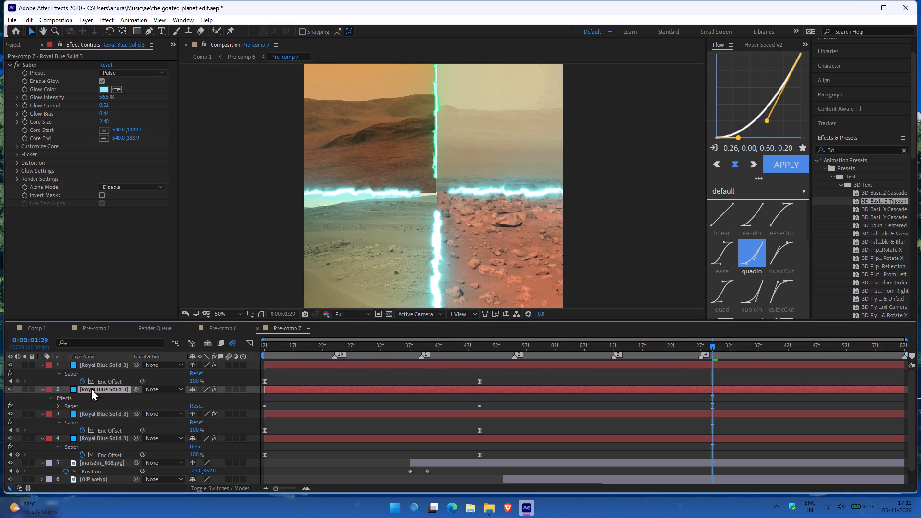
{"action": "left_click", "coordinate": [106, 120]}
{"action": "key", "text": "ctrl+v"}
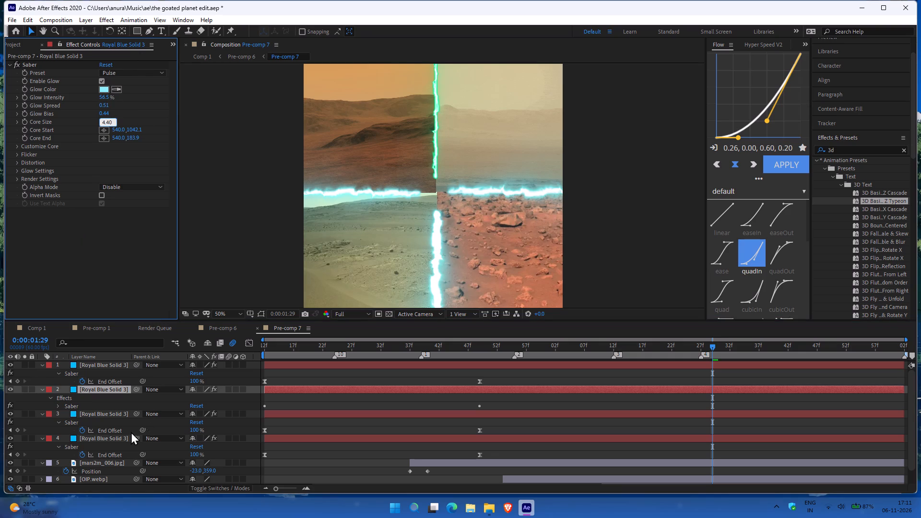
{"action": "left_click", "coordinate": [105, 418]}
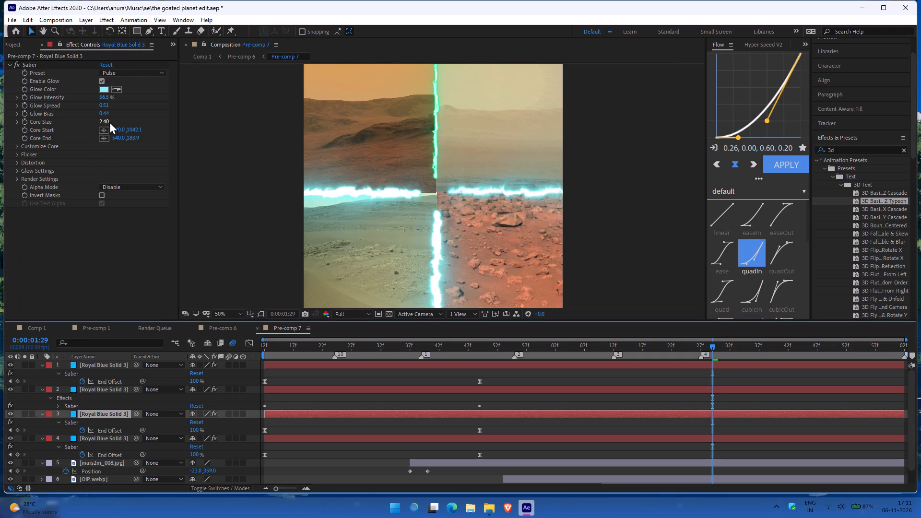
{"action": "left_click", "coordinate": [106, 122]}
{"action": "key", "text": "ctrl+v"}
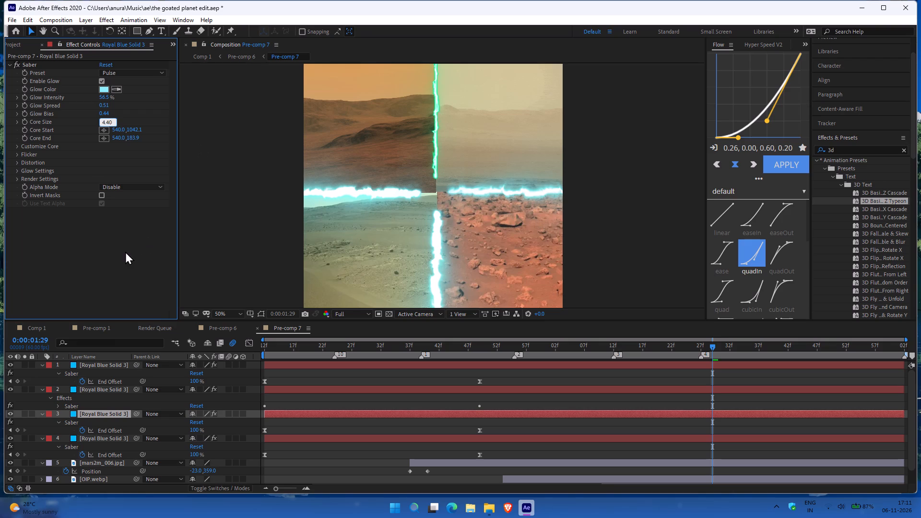
{"action": "left_click", "coordinate": [125, 252]}
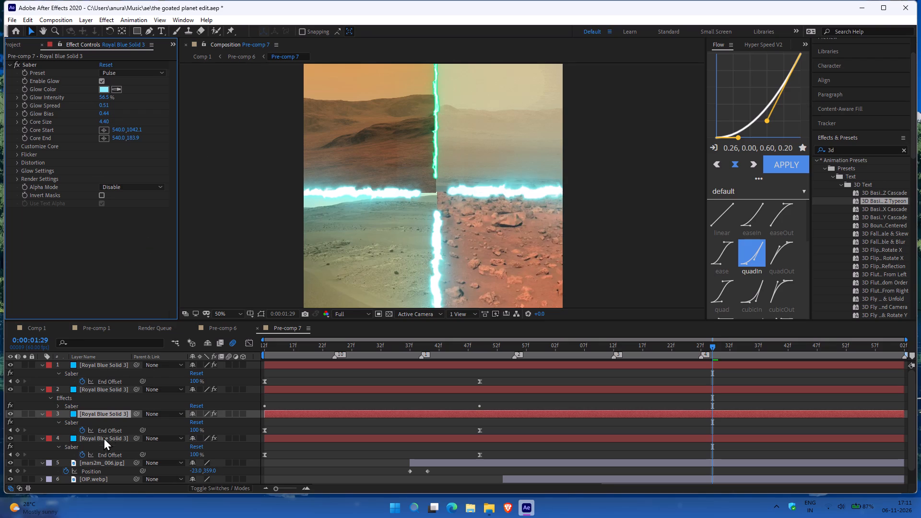
Copy the fourth Royal Blue Solid 3 layer's Saber Glow Intensity Multiplier of 10.9 to the third layer's Saber.
{"action": "left_click", "coordinate": [102, 441]}
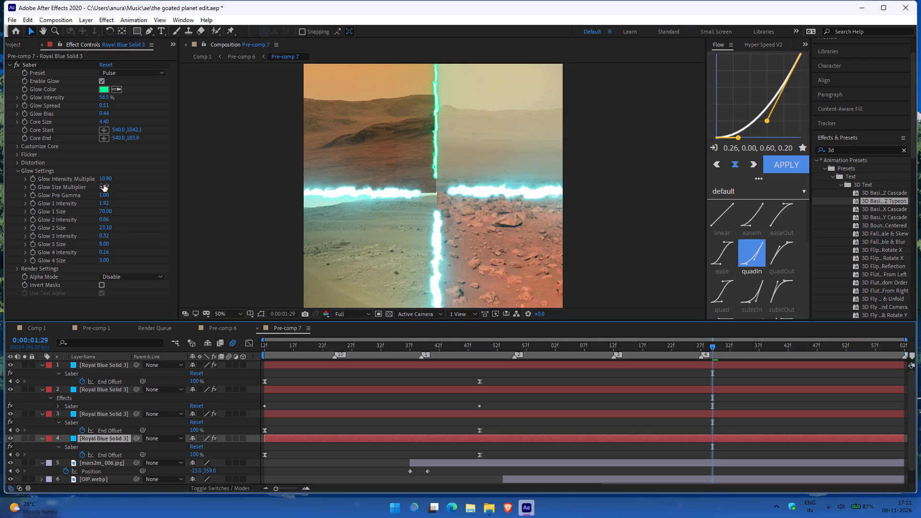
{"action": "left_click", "coordinate": [108, 180]}
{"action": "key", "text": "ctrl+c"}
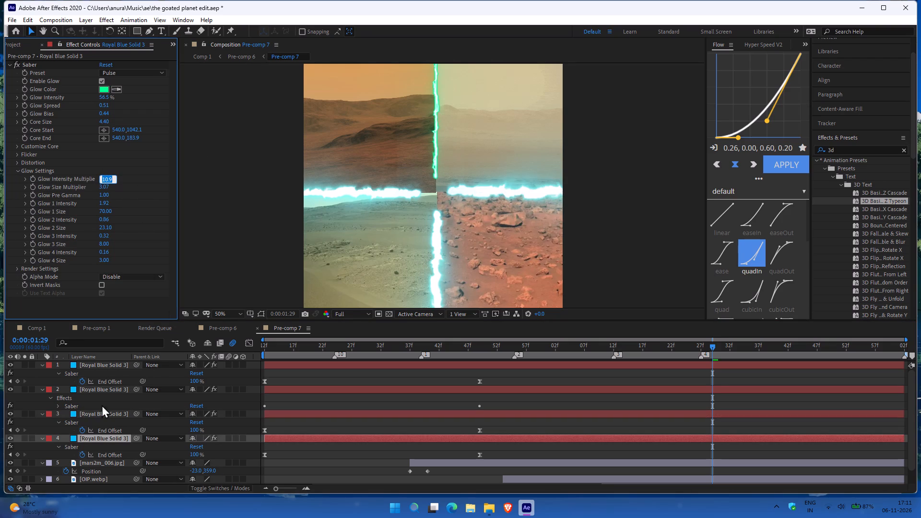
{"action": "left_click", "coordinate": [104, 414]}
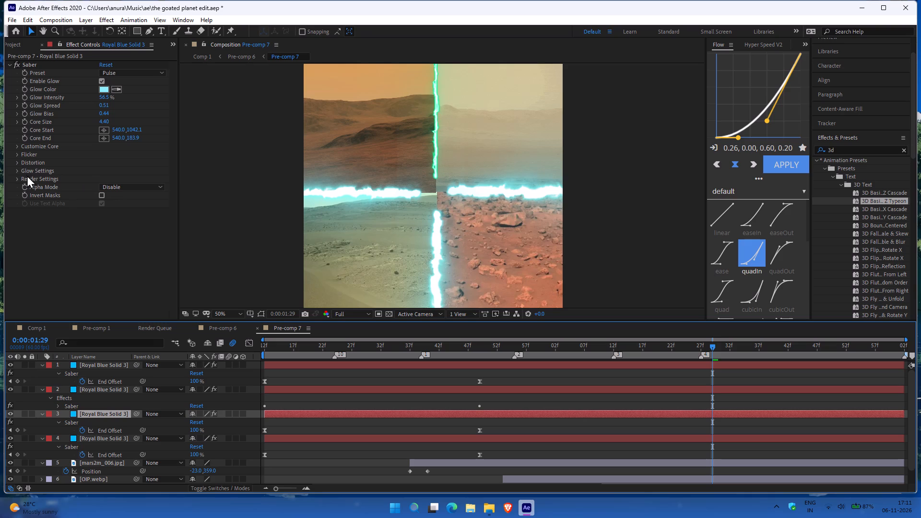
{"action": "left_click", "coordinate": [16, 171]}
{"action": "left_click", "coordinate": [101, 182]}
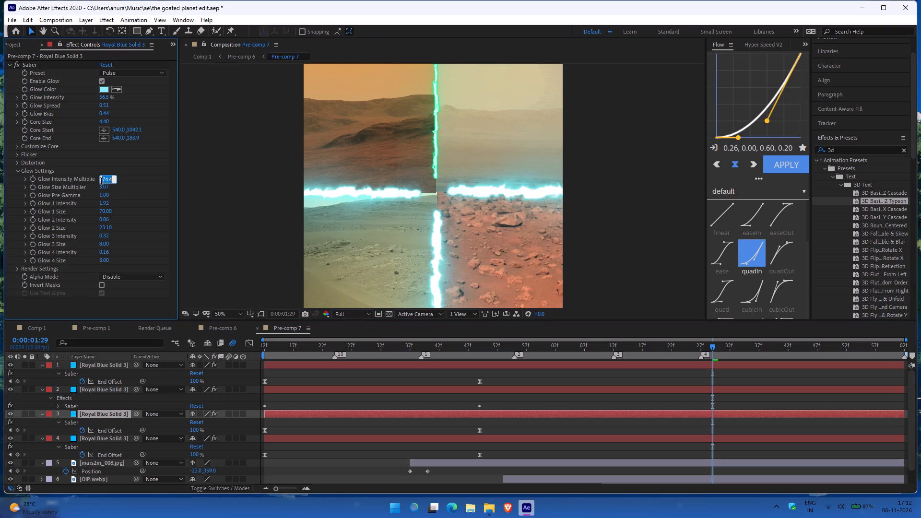
{"action": "key", "text": "ctrl+v"}
{"action": "key", "text": "Return"}
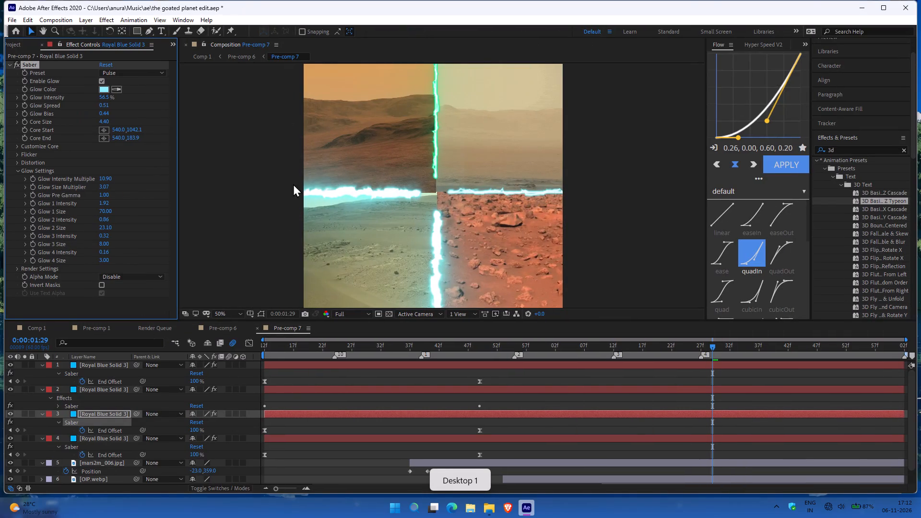
Set the Saber Glow Intensity Multiplier to 10.9 on the second and first Royal Blue Solid 3 layers.
{"action": "left_click", "coordinate": [111, 388]}
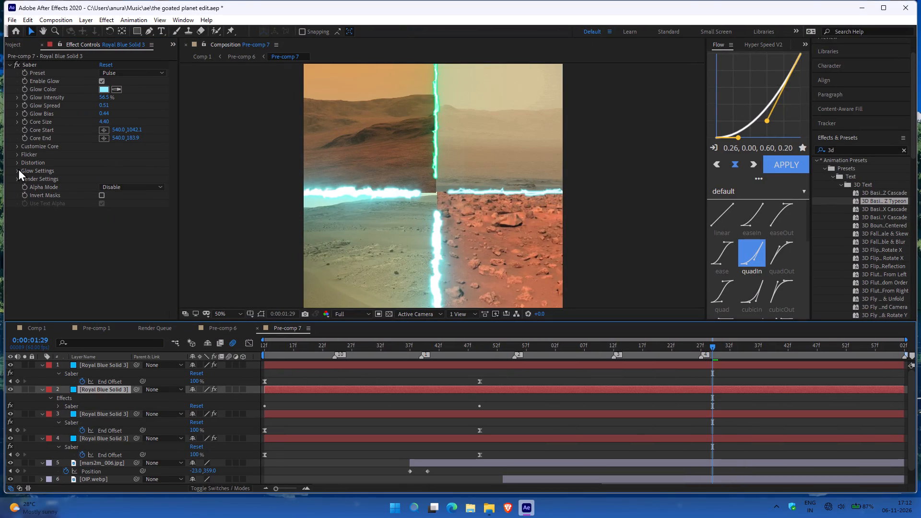
{"action": "left_click", "coordinate": [18, 168]}
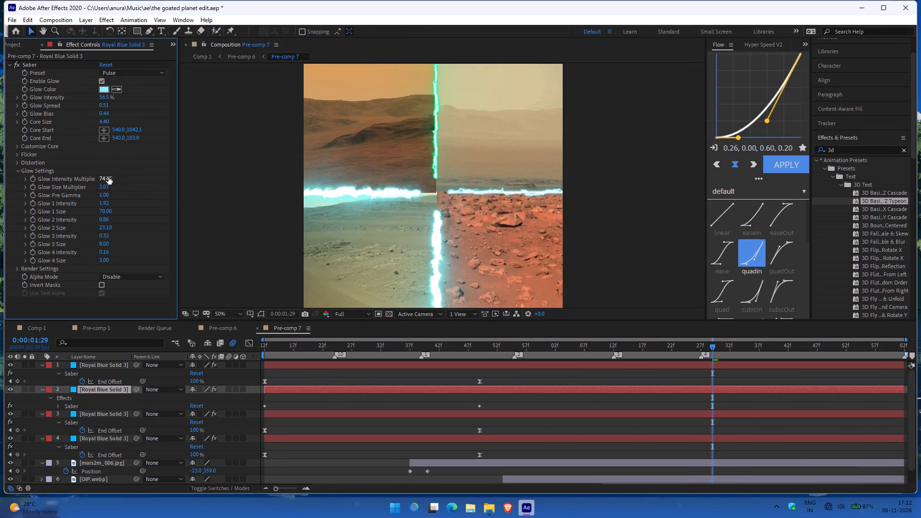
{"action": "left_click", "coordinate": [109, 178]}
{"action": "key", "text": "ctrl+v"}
{"action": "left_click", "coordinate": [95, 412]}
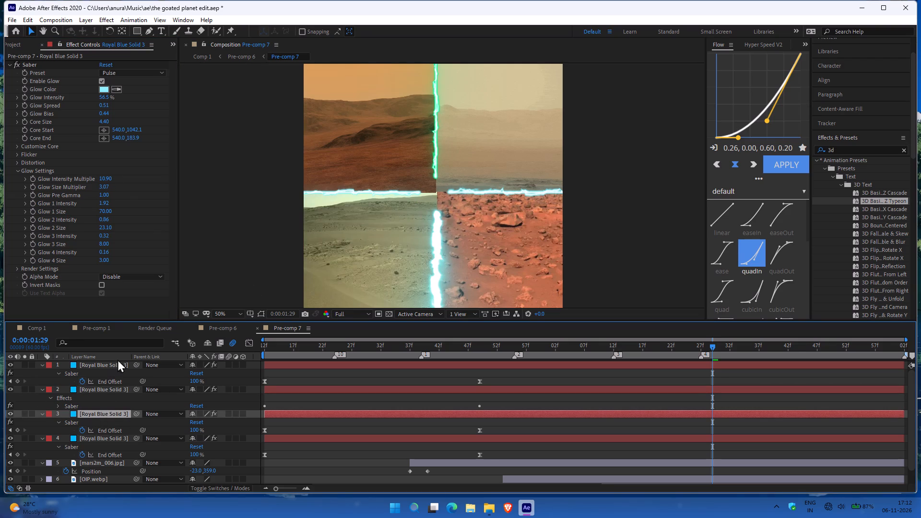
{"action": "left_click", "coordinate": [104, 364]}
{"action": "left_click", "coordinate": [105, 180]}
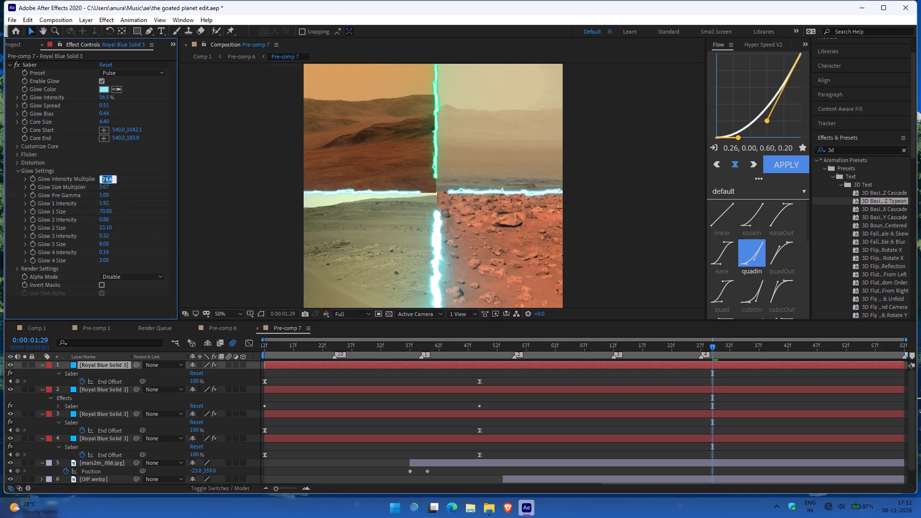
{"action": "key", "text": "ctrl+v"}
{"action": "key", "text": "Return"}
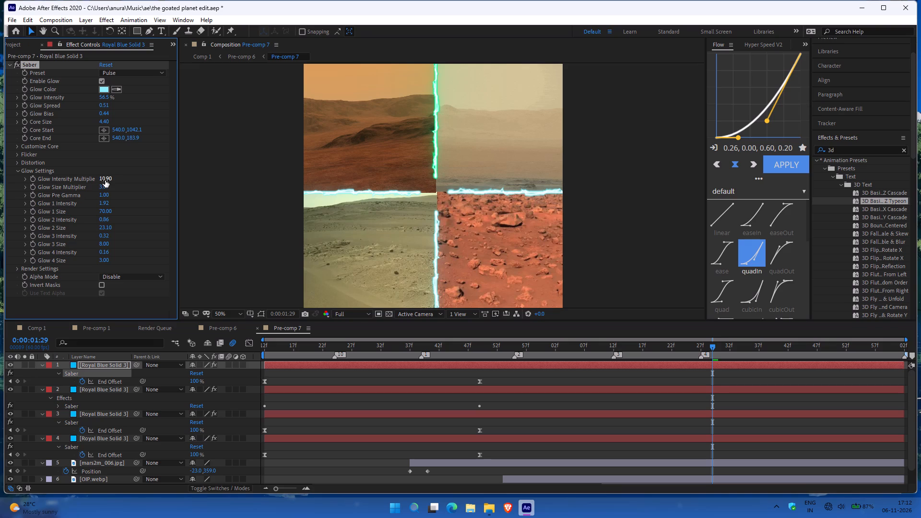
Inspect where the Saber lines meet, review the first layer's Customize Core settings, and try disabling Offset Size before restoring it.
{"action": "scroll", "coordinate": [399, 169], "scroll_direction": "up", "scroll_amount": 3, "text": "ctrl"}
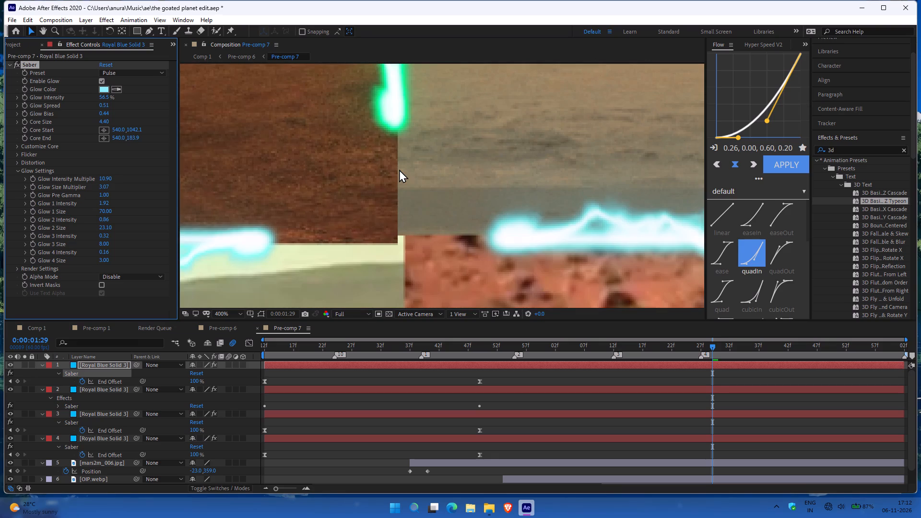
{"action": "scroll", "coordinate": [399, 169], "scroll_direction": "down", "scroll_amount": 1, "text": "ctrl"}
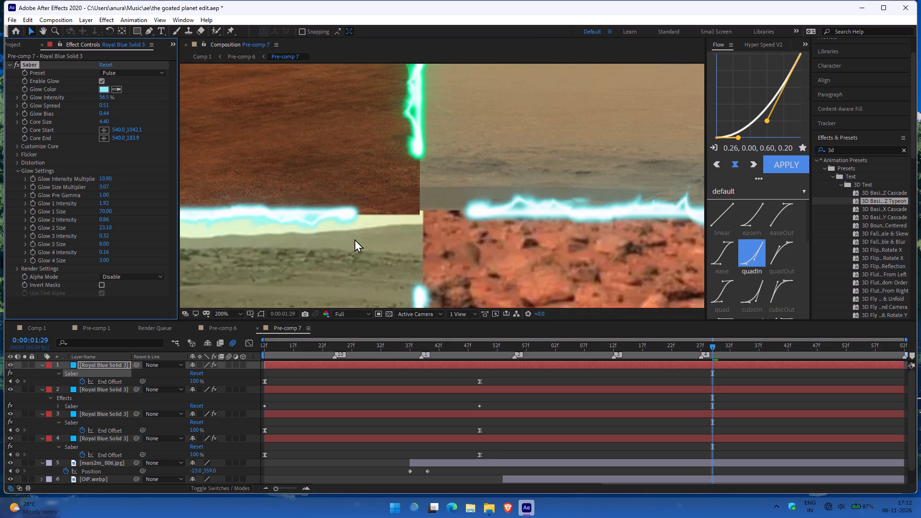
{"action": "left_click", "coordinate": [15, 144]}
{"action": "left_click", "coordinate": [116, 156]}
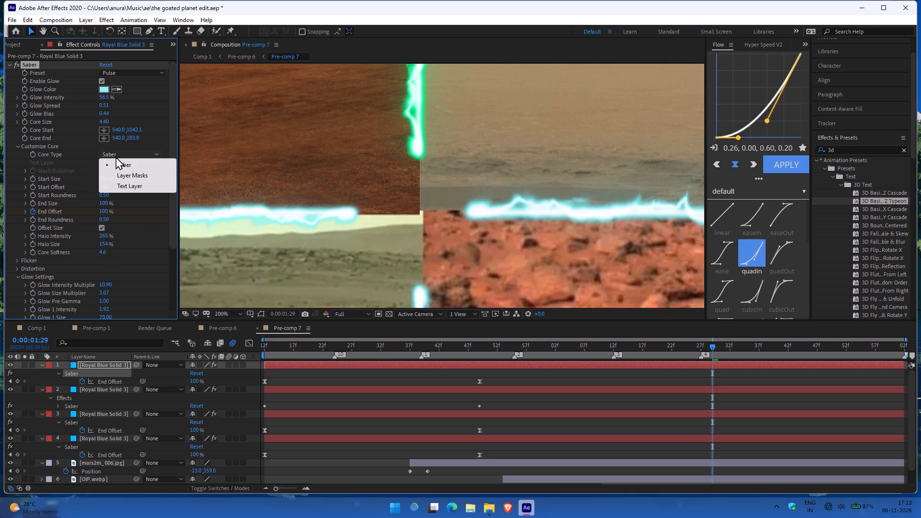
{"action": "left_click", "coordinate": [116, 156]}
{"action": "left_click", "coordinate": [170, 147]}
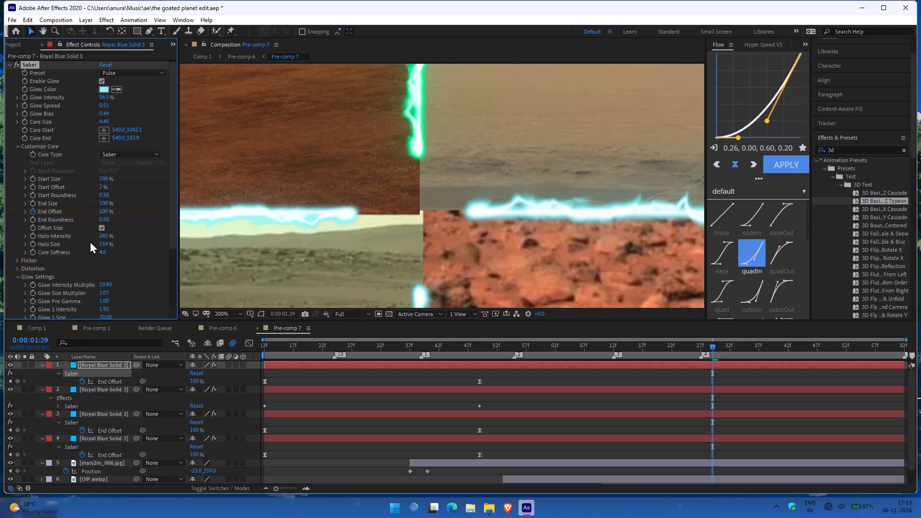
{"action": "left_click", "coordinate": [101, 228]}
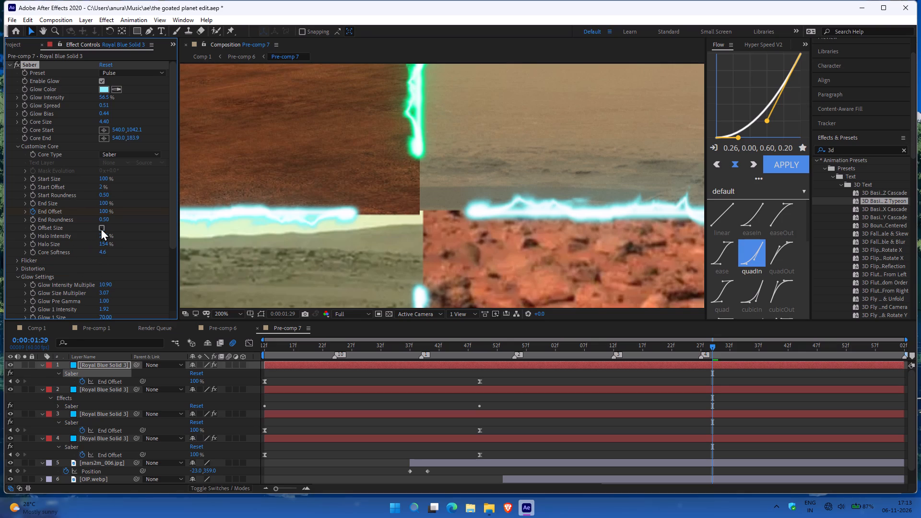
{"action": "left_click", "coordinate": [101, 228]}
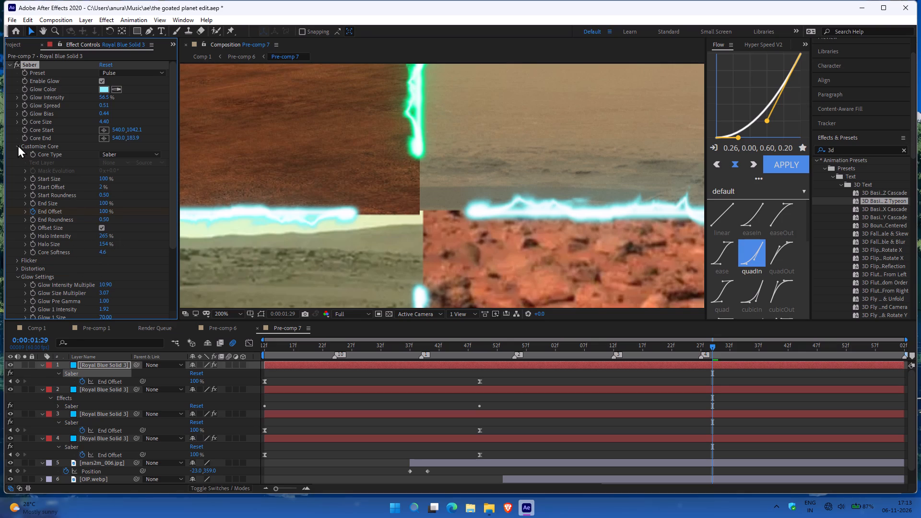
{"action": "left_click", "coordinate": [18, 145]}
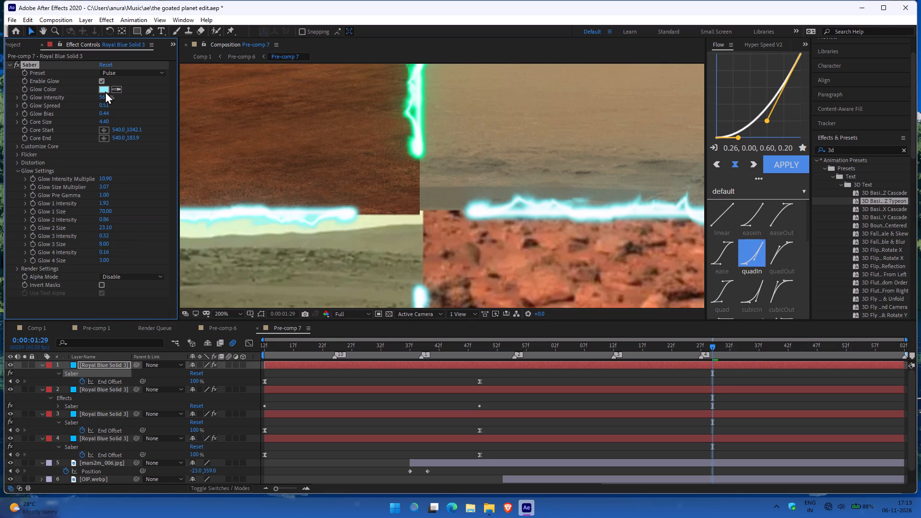
Set the first Royal Blue Solid 3 layer's Saber Glow Color to the orange-red EB5A33.
{"action": "left_click", "coordinate": [105, 91]}
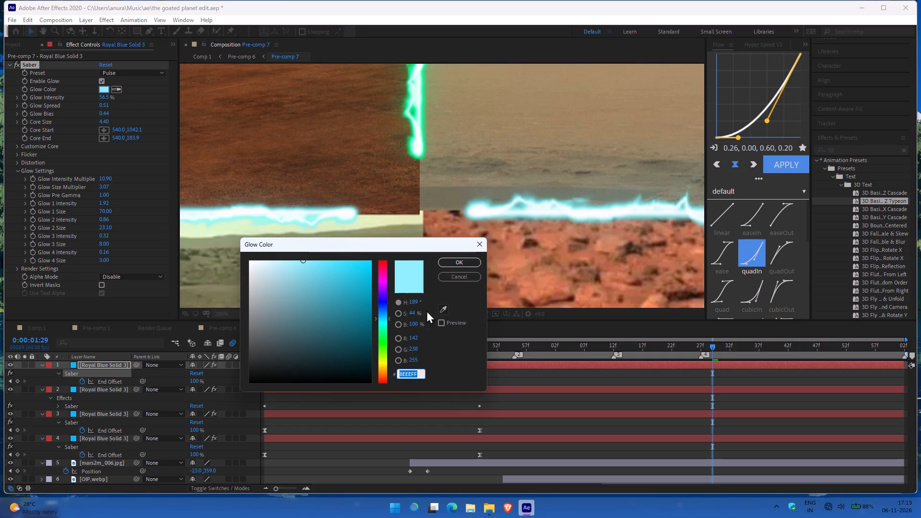
{"action": "left_click", "coordinate": [382, 330]}
{"action": "left_click", "coordinate": [393, 348]}
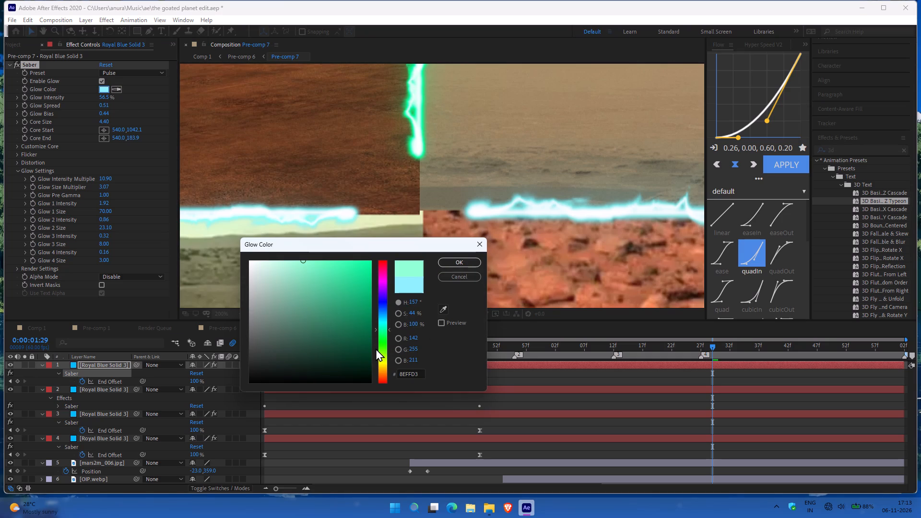
{"action": "left_click", "coordinate": [376, 348]}
{"action": "left_click", "coordinate": [382, 274]}
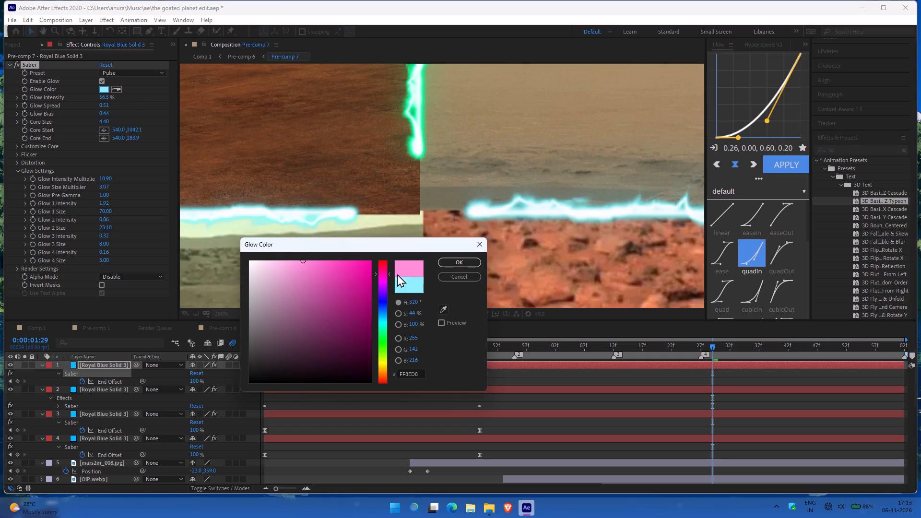
{"action": "left_click", "coordinate": [385, 341]}
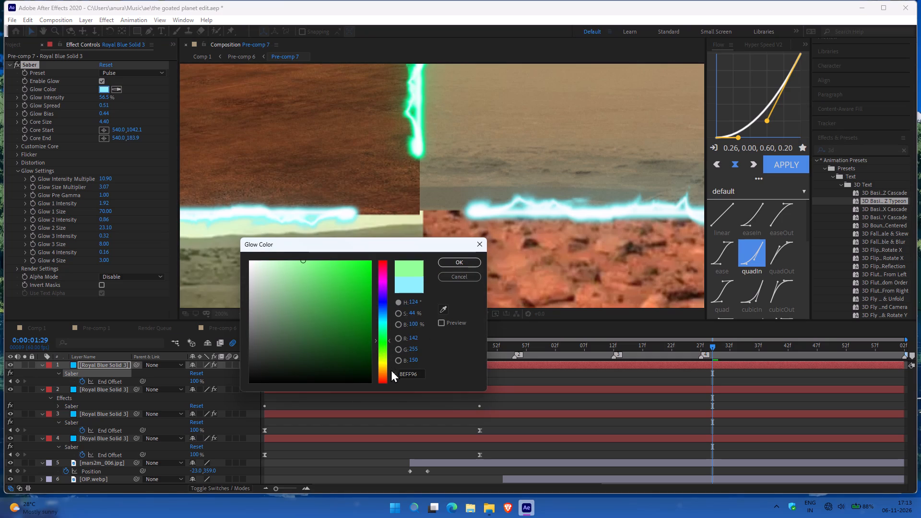
{"action": "left_click", "coordinate": [388, 371]}
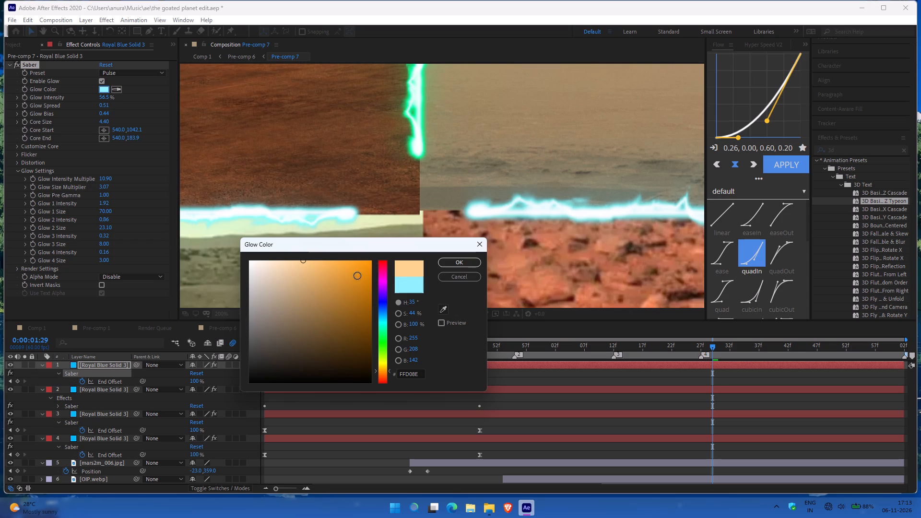
{"action": "left_click_drag", "start_coordinate": [351, 276], "coordinate": [460, 219]}
{"action": "left_click", "coordinate": [380, 378]}
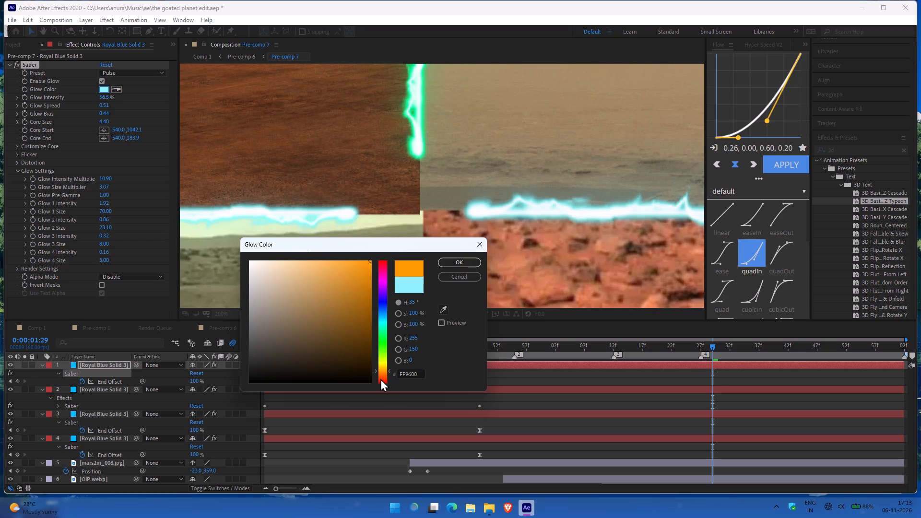
{"action": "left_click_drag", "start_coordinate": [361, 306], "coordinate": [446, 205]}
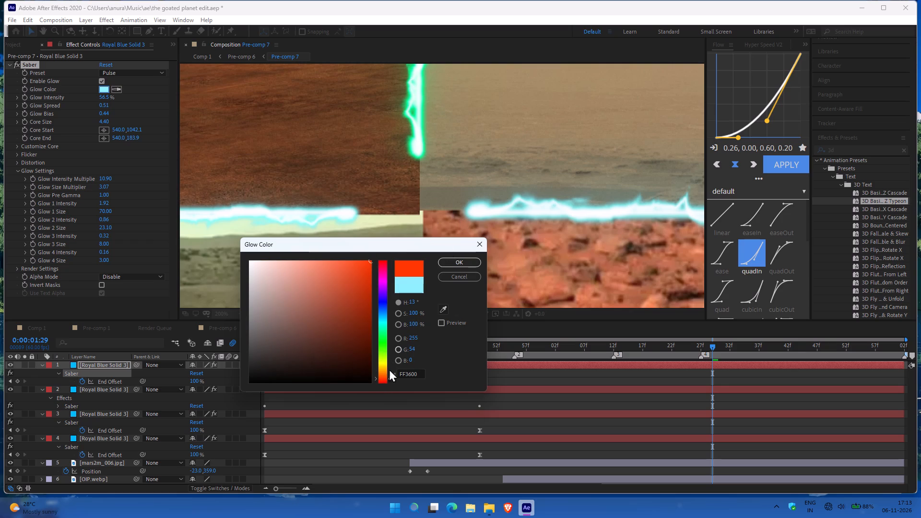
{"action": "left_click", "coordinate": [345, 270]}
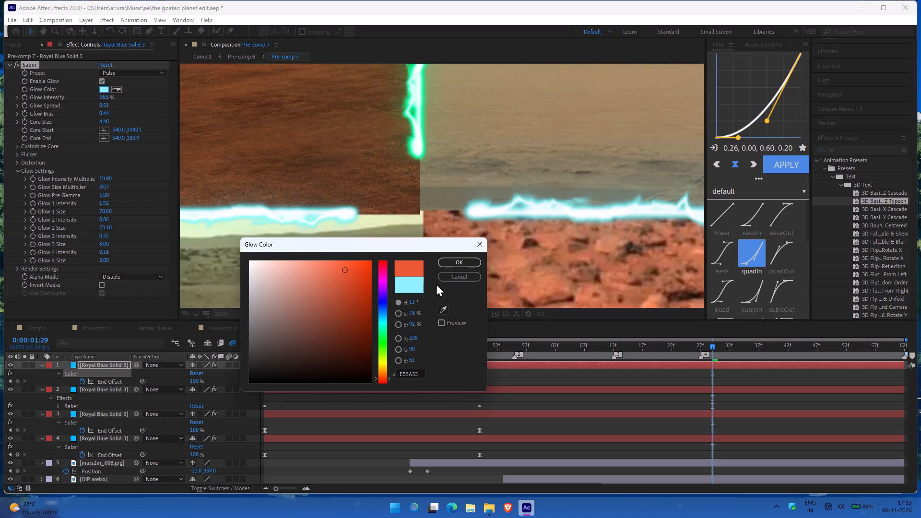
{"action": "left_click", "coordinate": [450, 264]}
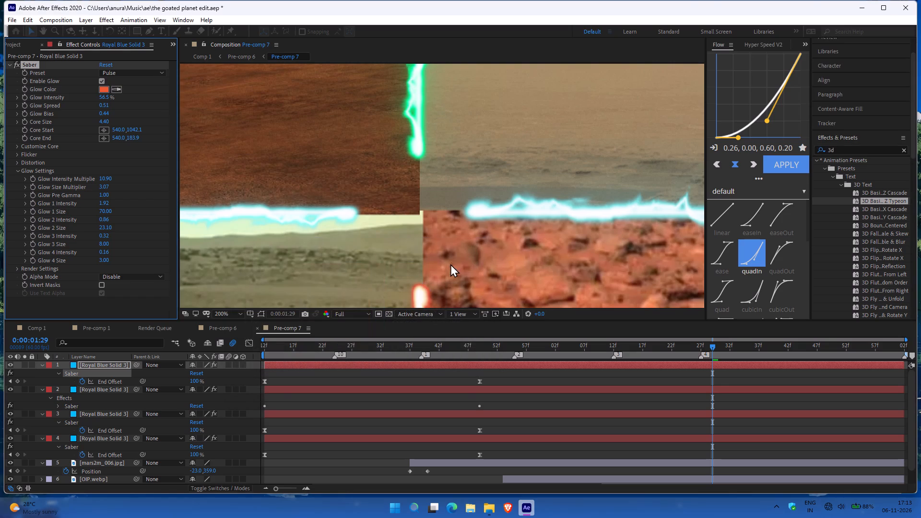
{"action": "scroll", "coordinate": [460, 191], "scroll_direction": "down", "scroll_amount": 2, "text": "ctrl"}
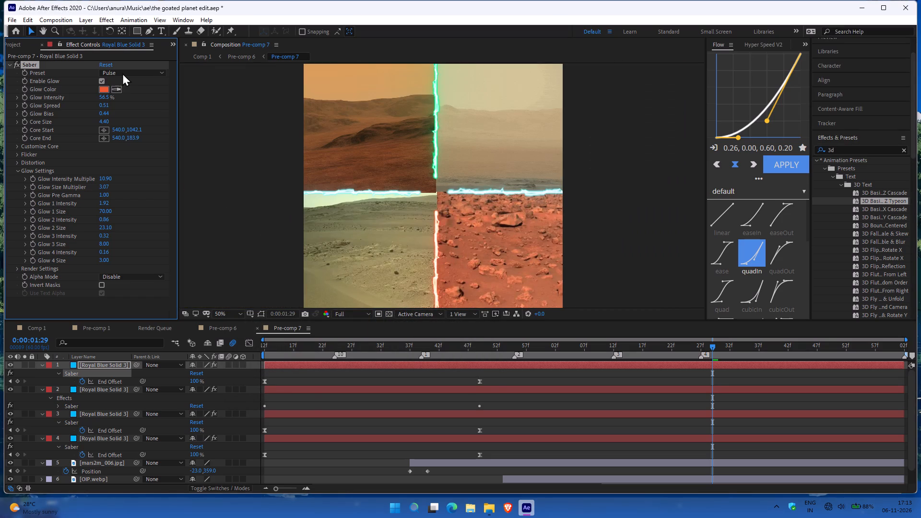
Copy the first layer's Saber Glow Color EB5A33 to the second and third Royal Blue Solid 3 layers.
{"action": "left_click", "coordinate": [108, 89]}
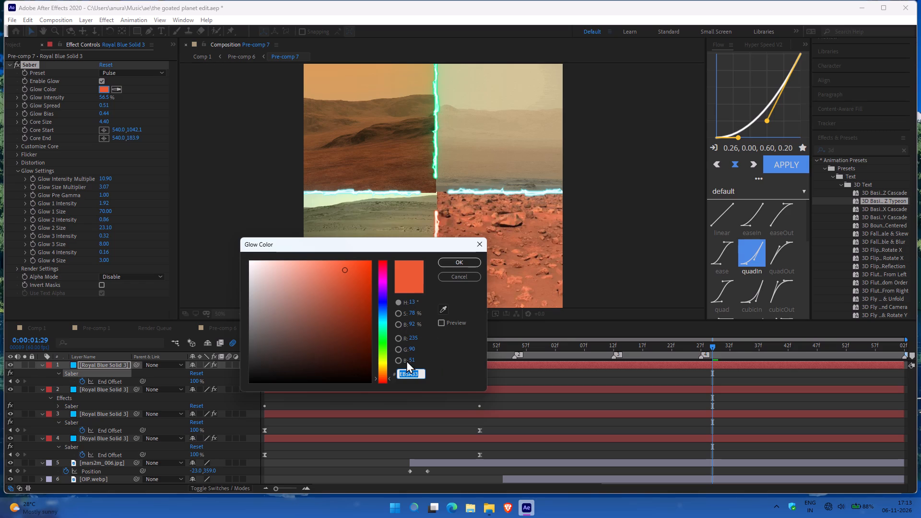
{"action": "key", "text": "ctrl+c"}
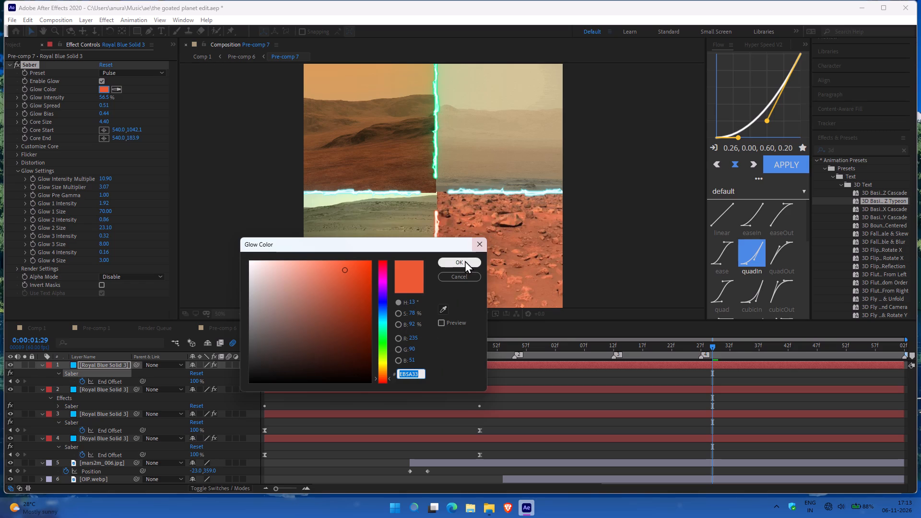
{"action": "left_click", "coordinate": [465, 260]}
{"action": "left_click", "coordinate": [103, 388]}
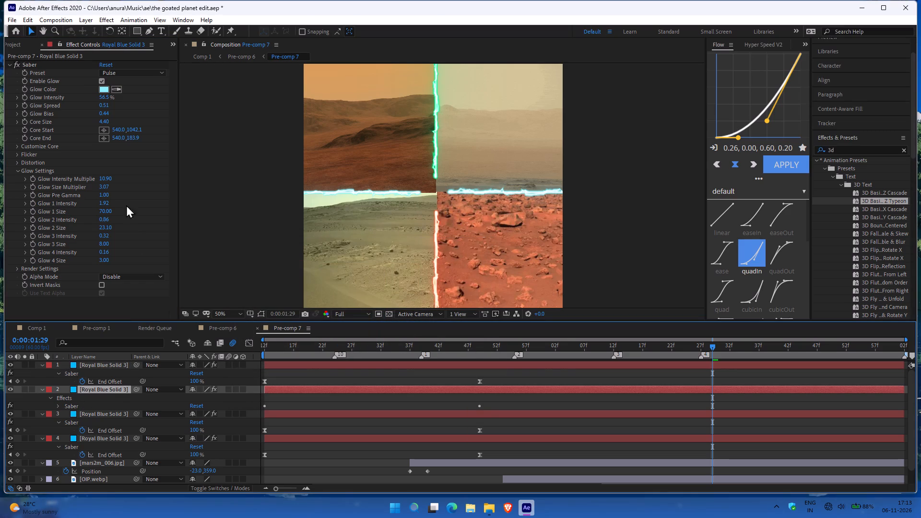
{"action": "left_click", "coordinate": [106, 89]}
{"action": "key", "text": "ctrl+v"}
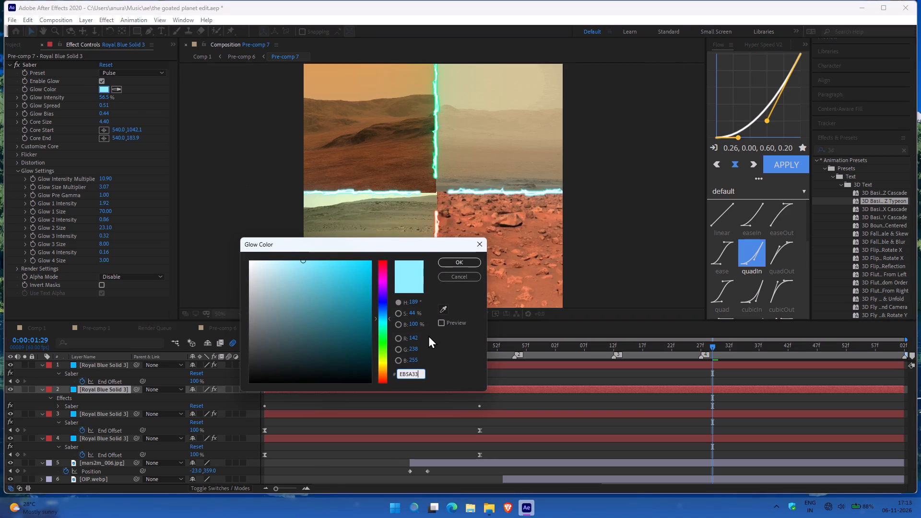
{"action": "left_click", "coordinate": [452, 259]}
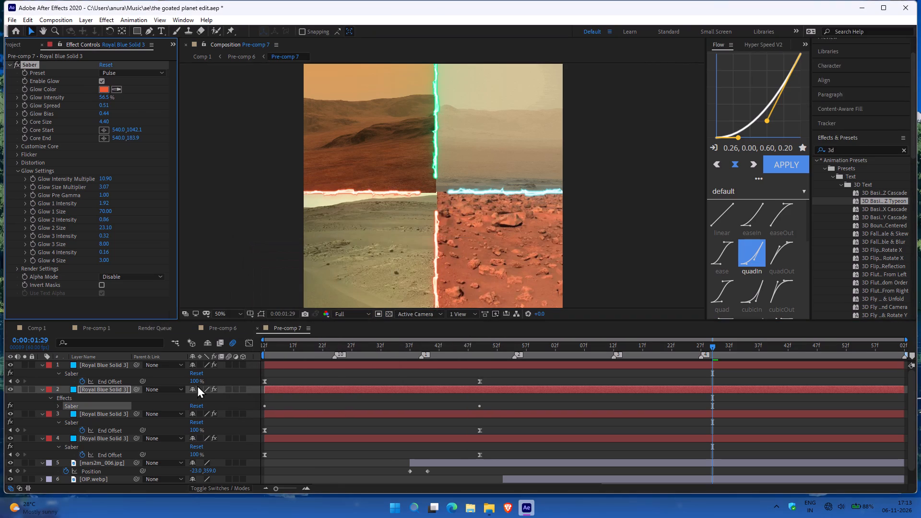
{"action": "left_click", "coordinate": [101, 412]}
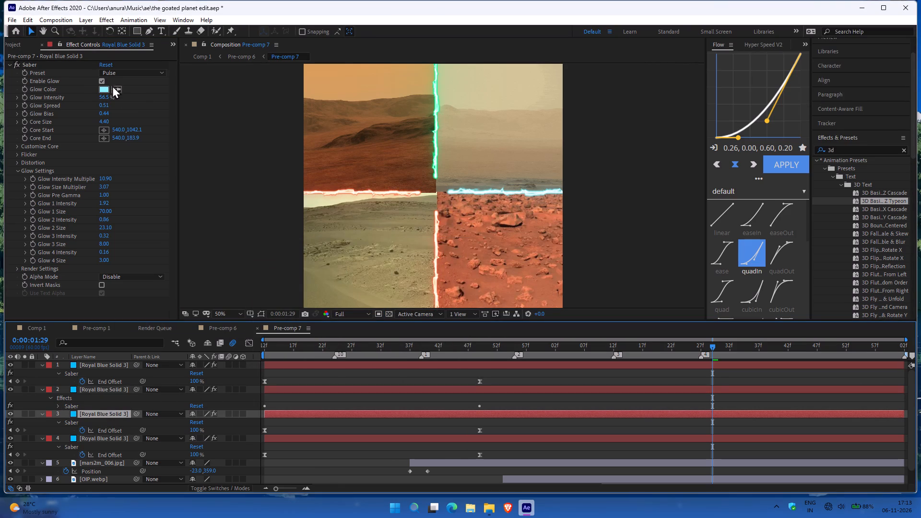
{"action": "left_click", "coordinate": [118, 90]}
{"action": "double_click", "coordinate": [102, 90]}
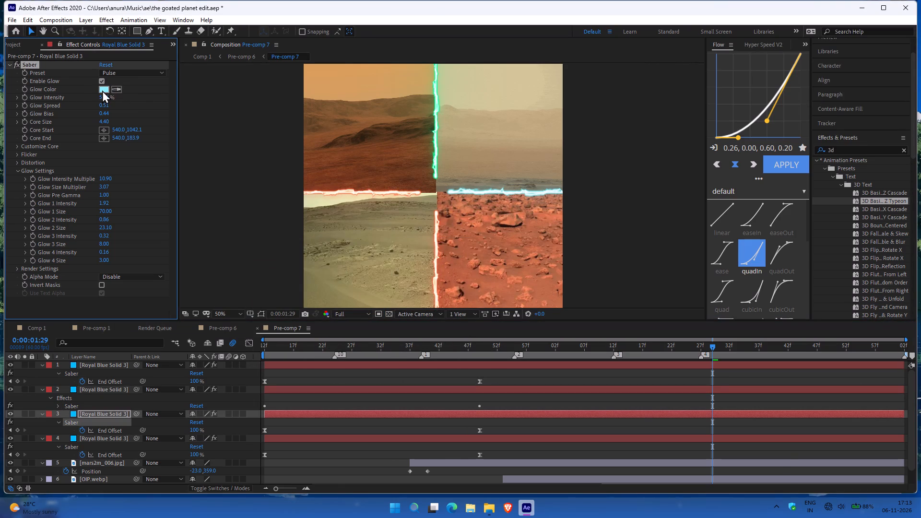
{"action": "key", "text": "ctrl+v"}
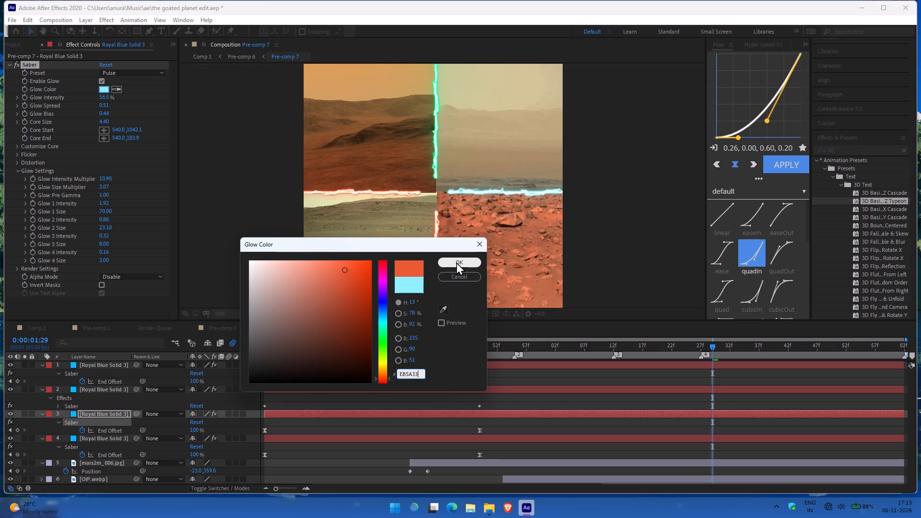
{"action": "left_click", "coordinate": [456, 262]}
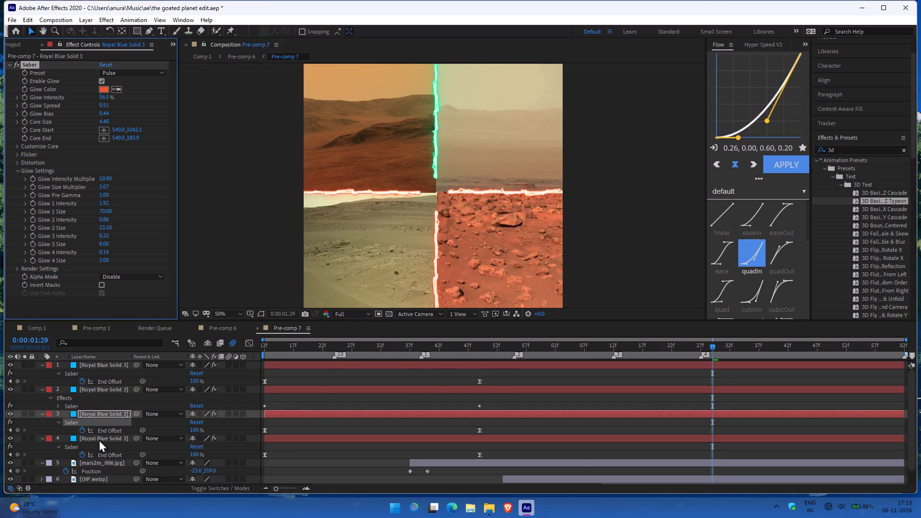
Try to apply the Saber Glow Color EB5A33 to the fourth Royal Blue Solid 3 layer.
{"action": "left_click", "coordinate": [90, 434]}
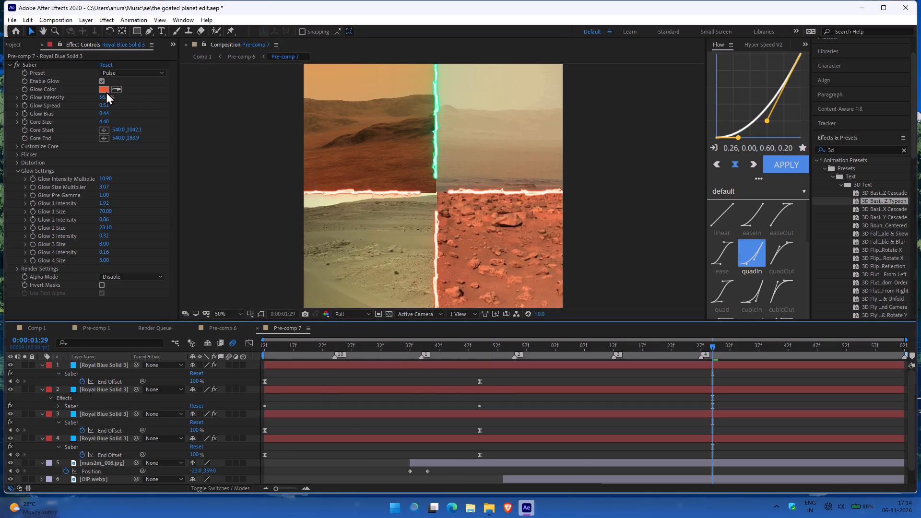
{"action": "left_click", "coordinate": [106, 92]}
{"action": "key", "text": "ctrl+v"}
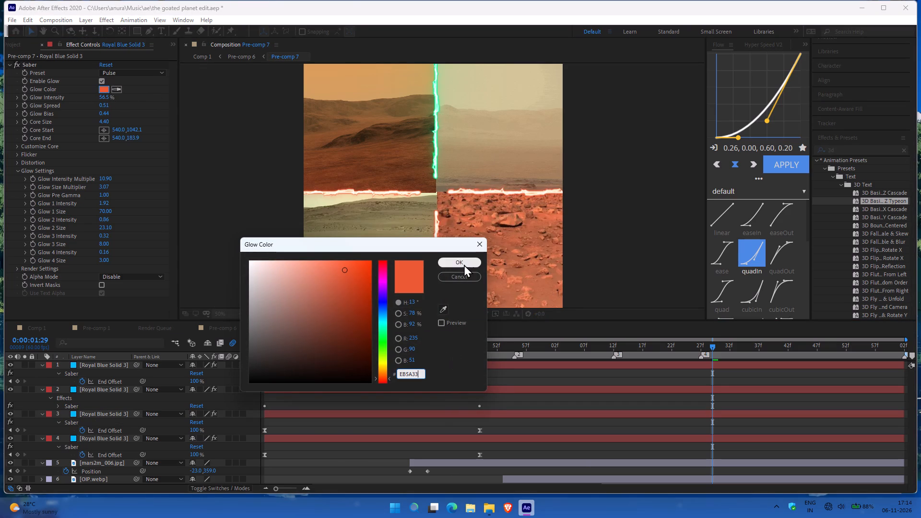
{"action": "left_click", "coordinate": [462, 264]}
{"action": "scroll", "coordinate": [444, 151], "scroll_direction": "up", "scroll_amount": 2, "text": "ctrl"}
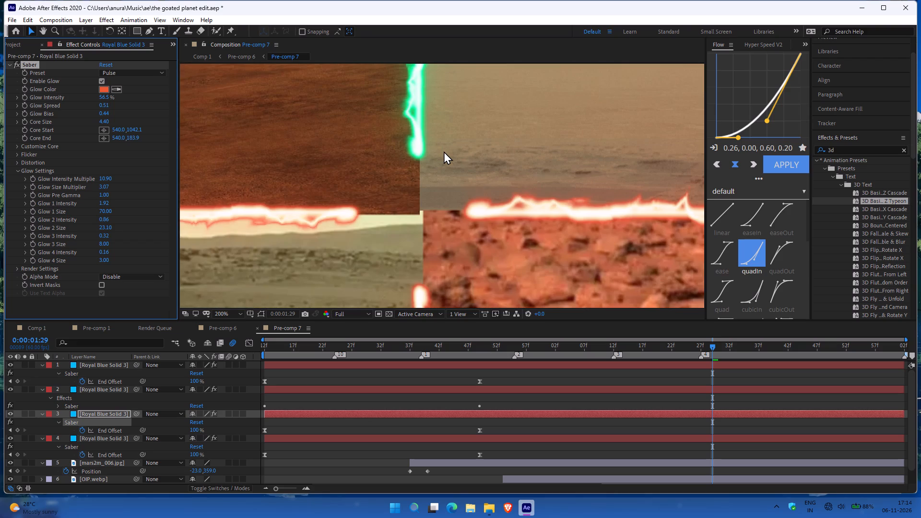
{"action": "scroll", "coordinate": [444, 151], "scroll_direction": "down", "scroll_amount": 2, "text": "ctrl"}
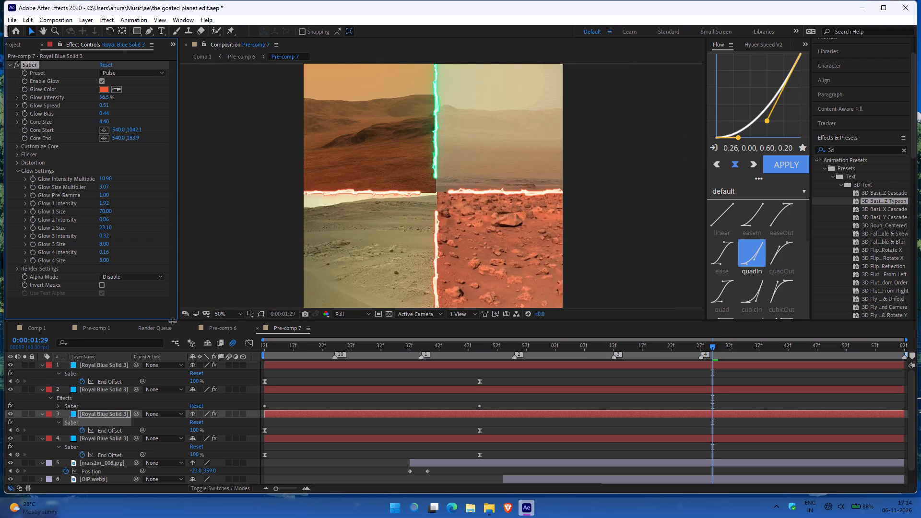
Switch to Pre-comp 6 and examine how the recoloured Saber lines look around the Mars planet.
{"action": "left_click", "coordinate": [212, 330]}
{"action": "scroll", "coordinate": [482, 140], "scroll_direction": "down", "scroll_amount": 1, "text": "ctrl"}
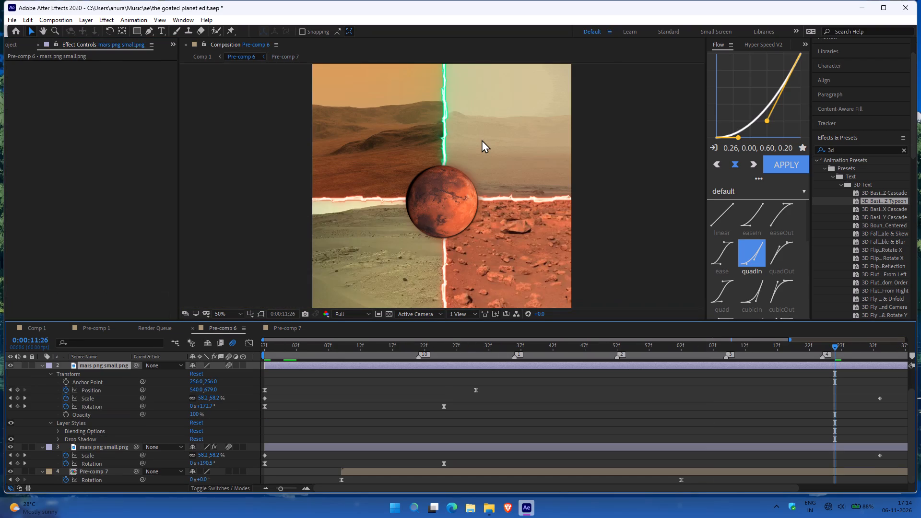
{"action": "scroll", "coordinate": [429, 195], "scroll_direction": "down", "scroll_amount": 1, "text": "ctrl"}
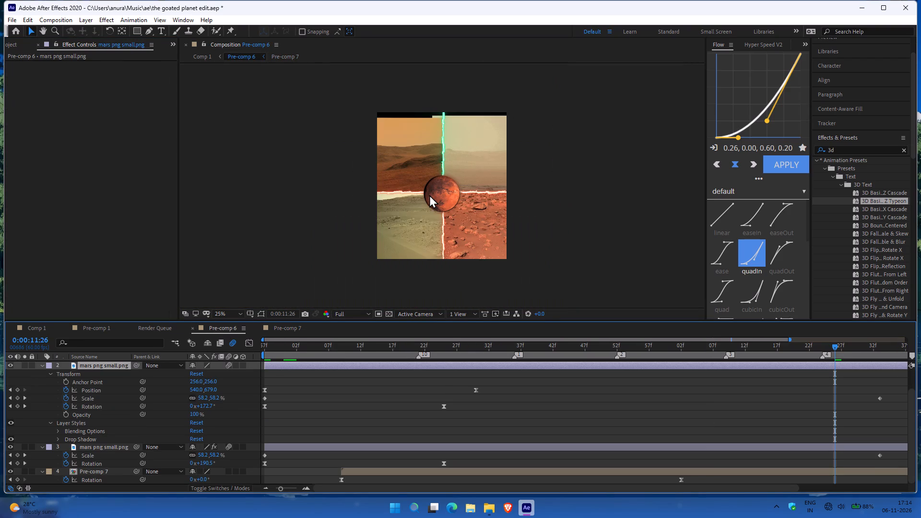
{"action": "scroll", "coordinate": [429, 195], "scroll_direction": "up", "scroll_amount": 1, "text": "ctrl"}
{"action": "scroll", "coordinate": [429, 195], "scroll_direction": "down", "scroll_amount": 3, "text": "ctrl"}
{"action": "scroll", "coordinate": [429, 195], "scroll_direction": "up", "scroll_amount": 3, "text": "ctrl"}
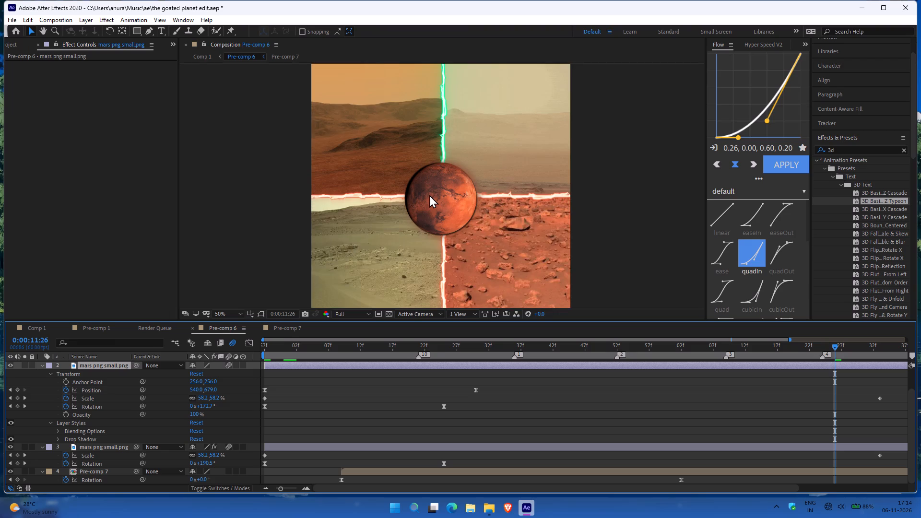
{"action": "scroll", "coordinate": [429, 195], "scroll_direction": "down", "scroll_amount": 1, "text": "ctrl"}
{"action": "scroll", "coordinate": [429, 195], "scroll_direction": "up", "scroll_amount": 2, "text": "ctrl"}
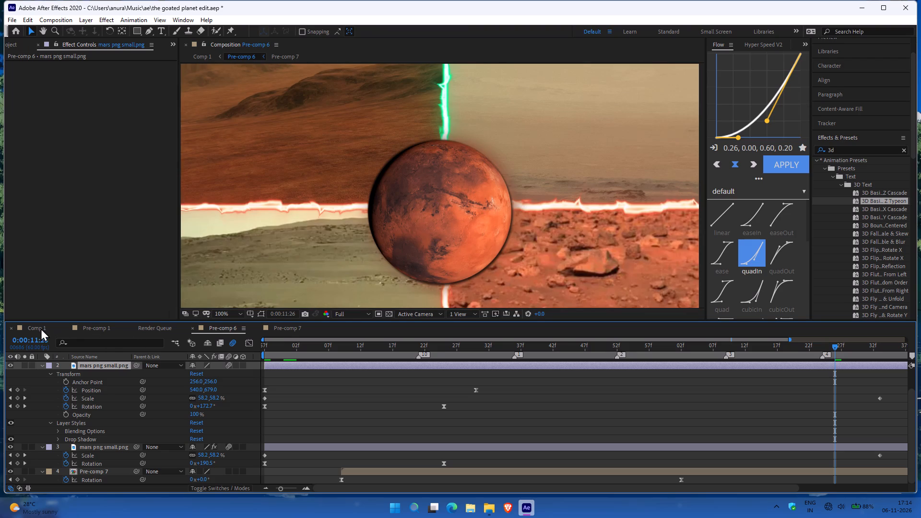
{"action": "scroll", "coordinate": [376, 156], "scroll_direction": "right", "scroll_amount": 1}
{"action": "scroll", "coordinate": [376, 156], "scroll_direction": "left", "scroll_amount": 1}
{"action": "scroll", "coordinate": [376, 156], "scroll_direction": "right", "scroll_amount": 1}
{"action": "scroll", "coordinate": [376, 156], "scroll_direction": "left", "scroll_amount": 1}
{"action": "scroll", "coordinate": [376, 156], "scroll_direction": "right", "scroll_amount": 1}
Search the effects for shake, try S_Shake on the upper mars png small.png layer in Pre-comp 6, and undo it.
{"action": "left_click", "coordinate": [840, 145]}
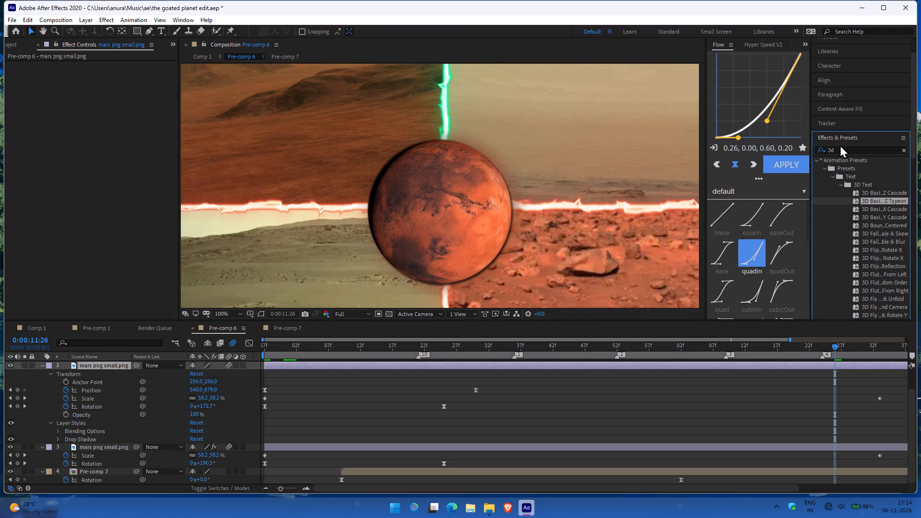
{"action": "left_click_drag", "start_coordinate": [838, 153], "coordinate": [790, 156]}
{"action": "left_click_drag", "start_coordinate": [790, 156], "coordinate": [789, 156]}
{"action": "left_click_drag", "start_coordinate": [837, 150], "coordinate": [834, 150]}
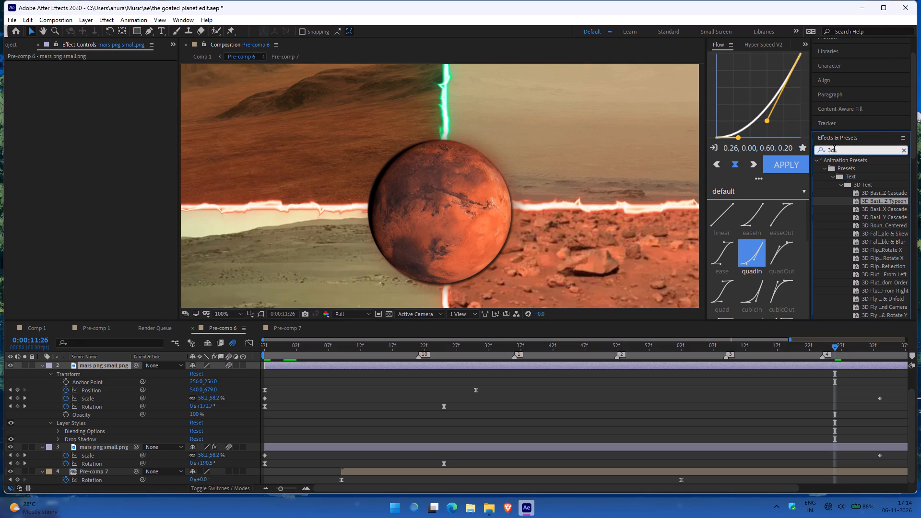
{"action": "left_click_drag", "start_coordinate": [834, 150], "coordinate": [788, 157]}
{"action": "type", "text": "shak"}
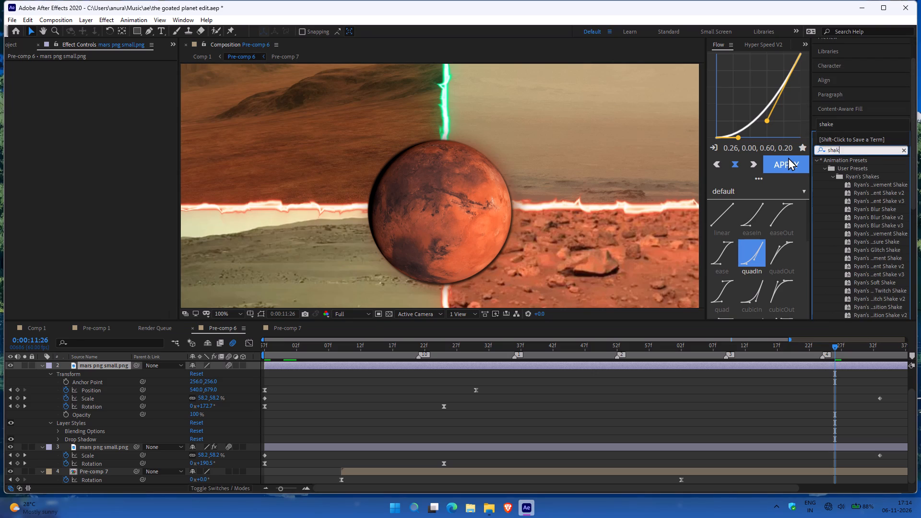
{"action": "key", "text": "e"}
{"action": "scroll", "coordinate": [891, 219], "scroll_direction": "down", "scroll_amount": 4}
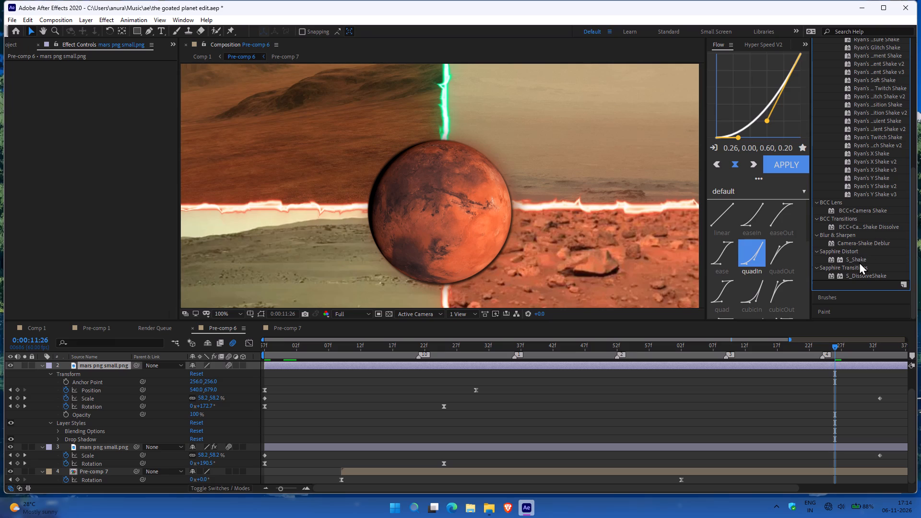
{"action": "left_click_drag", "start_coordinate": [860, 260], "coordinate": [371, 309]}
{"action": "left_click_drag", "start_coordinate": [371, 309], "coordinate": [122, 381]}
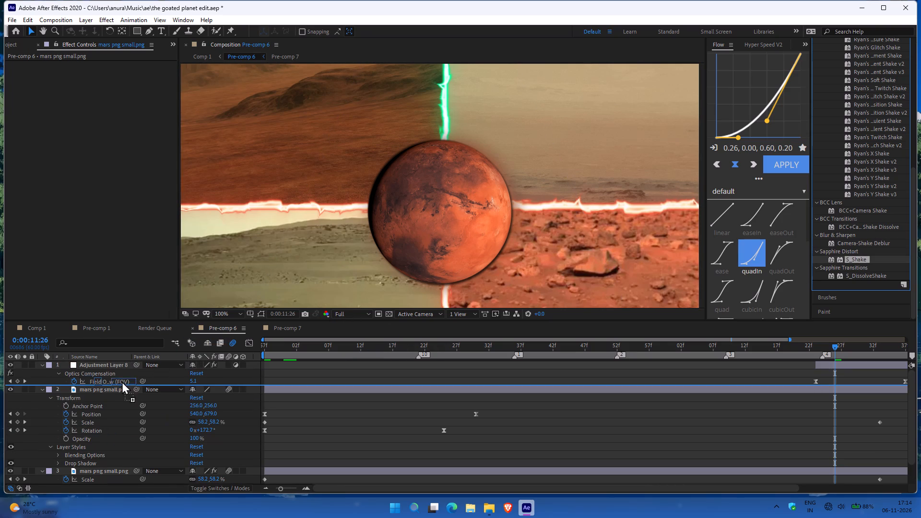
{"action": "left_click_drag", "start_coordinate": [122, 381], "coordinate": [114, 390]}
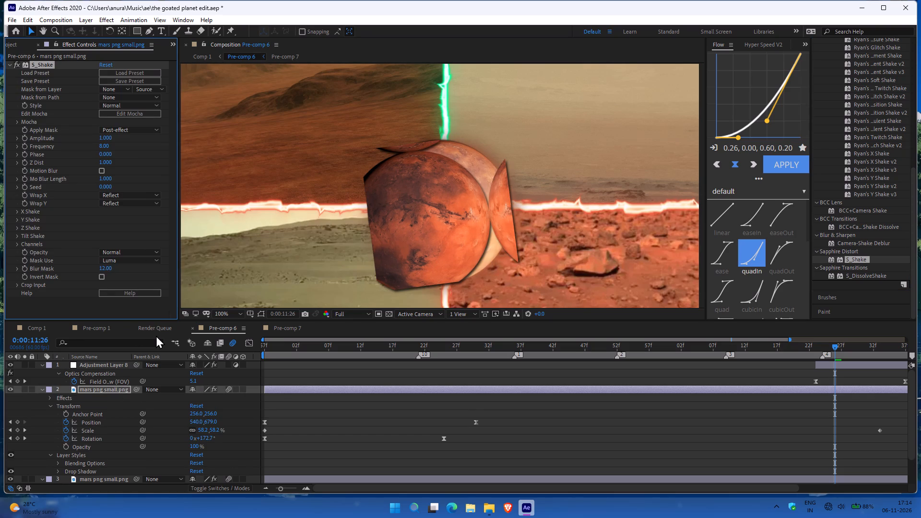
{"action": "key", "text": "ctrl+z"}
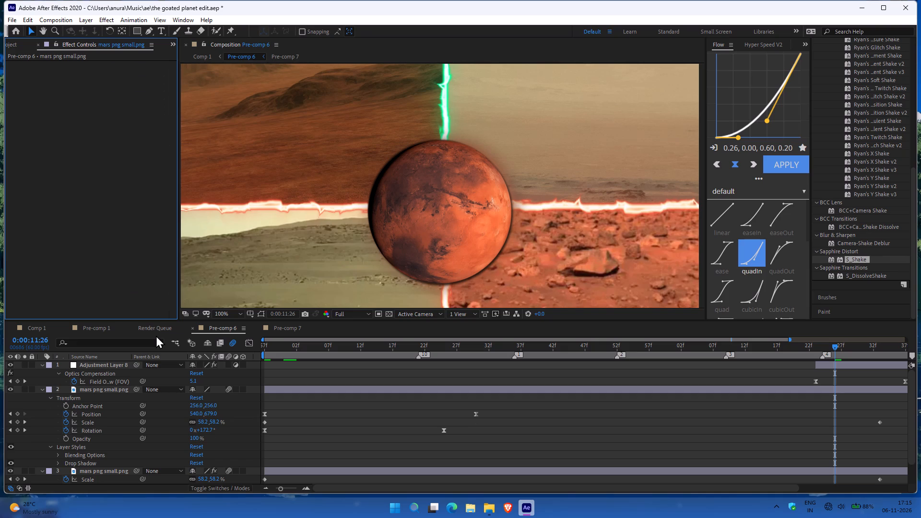
Switch to Comp 1 and play back the Mars scene from 0:00:09:57 to review the recoloured lines and existing shake.
{"action": "left_click", "coordinate": [88, 326]}
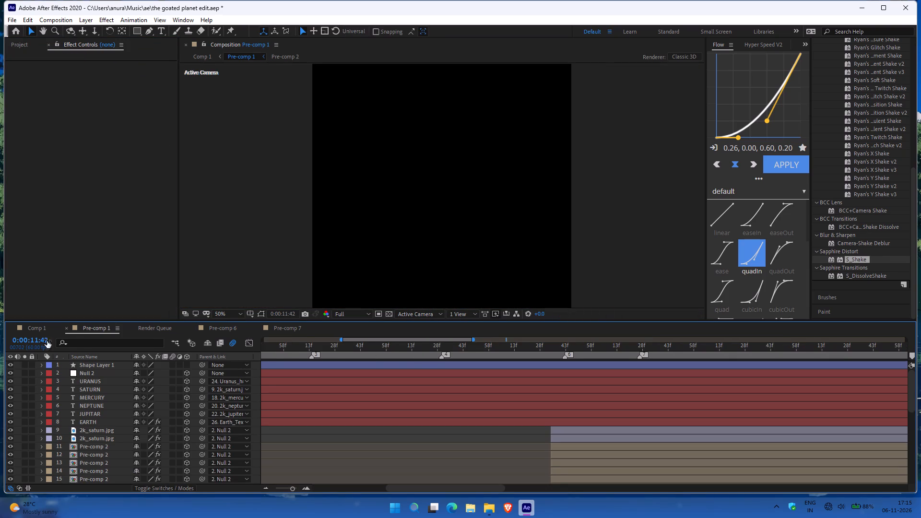
{"action": "left_click", "coordinate": [41, 329]}
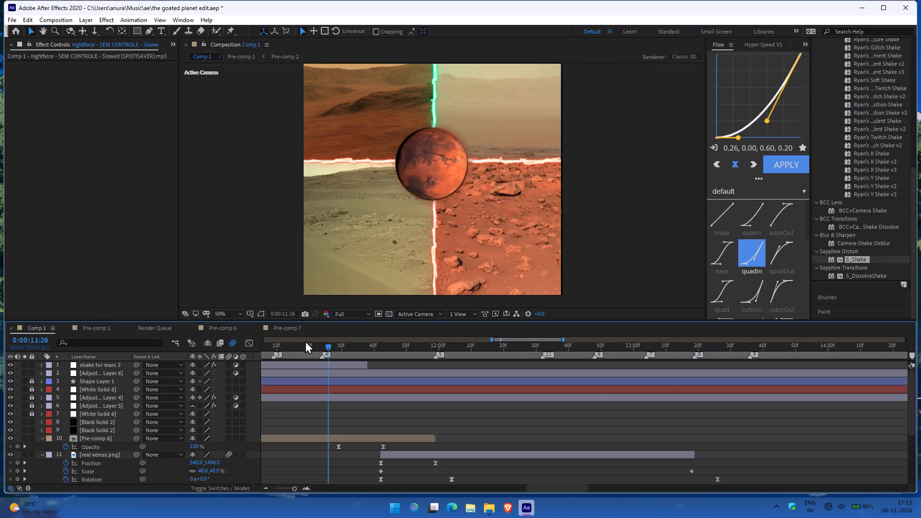
{"action": "left_click_drag", "start_coordinate": [297, 346], "coordinate": [460, 330]}
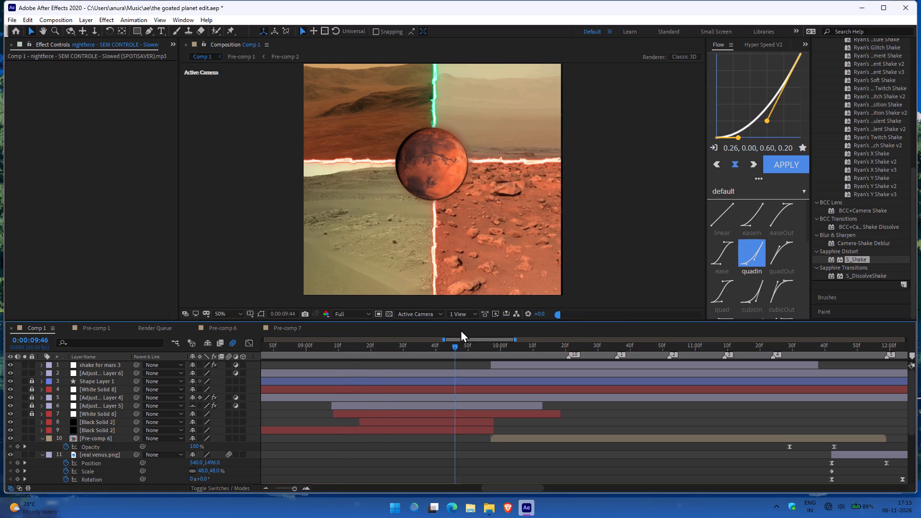
{"action": "left_click_drag", "start_coordinate": [460, 330], "coordinate": [490, 330]}
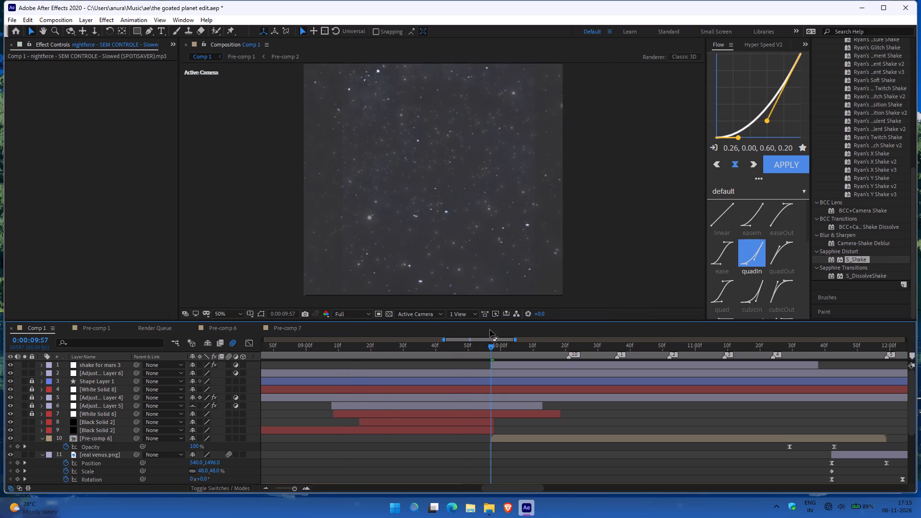
{"action": "left_click", "coordinate": [566, 345]}
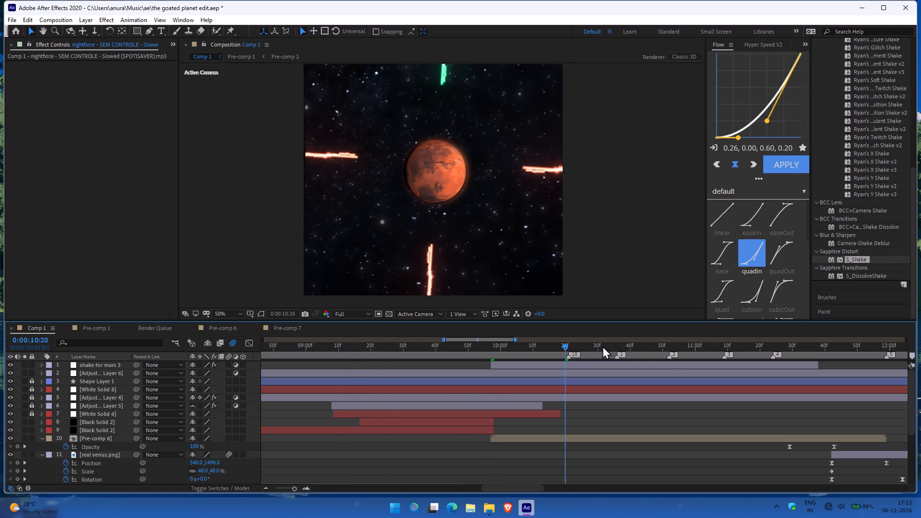
{"action": "left_click", "coordinate": [518, 343]}
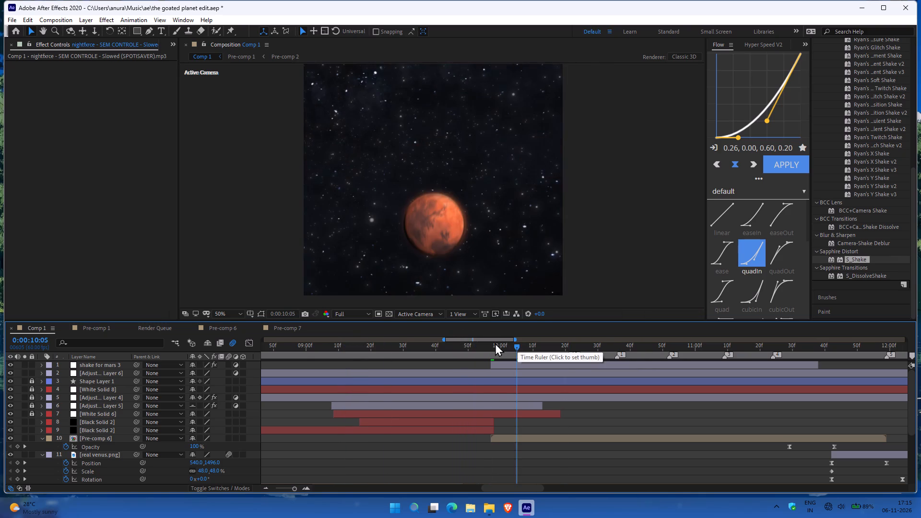
{"action": "left_click", "coordinate": [489, 344]}
{"action": "scroll", "coordinate": [478, 223], "scroll_direction": "down", "scroll_amount": 1, "text": "ctrl"}
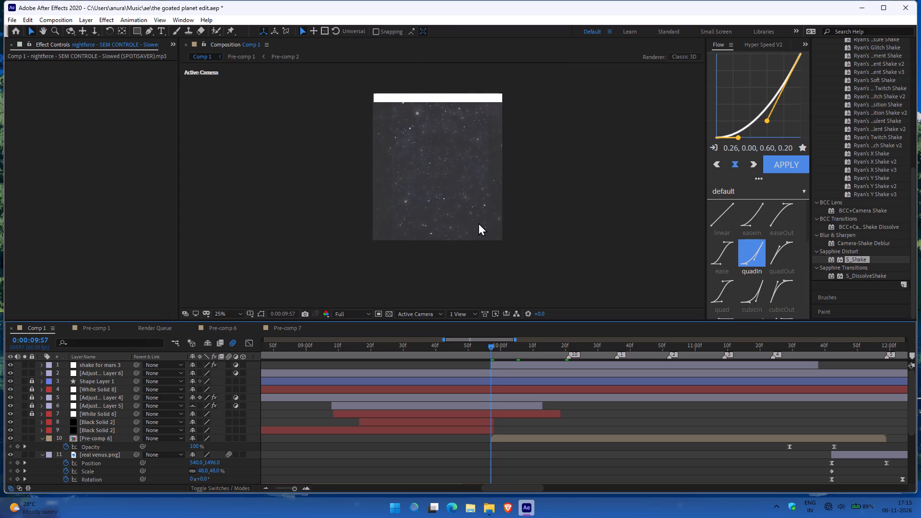
{"action": "key", "text": "space"}
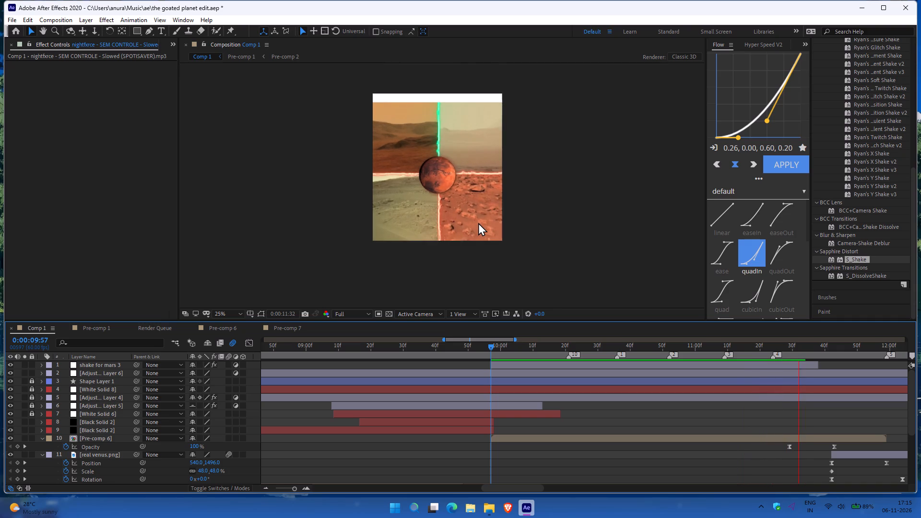
{"action": "key", "text": "space"}
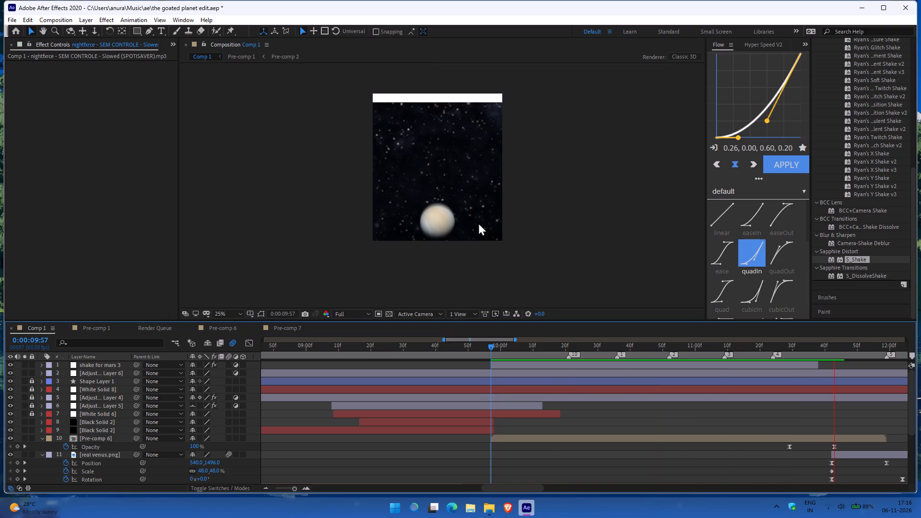
{"action": "key", "text": "space"}
Switch to Pre-comp 7 and examine the Flicker and Glow Settings of the first Royal Blue Solid 3 layer's Saber effect.
{"action": "left_click", "coordinate": [221, 326]}
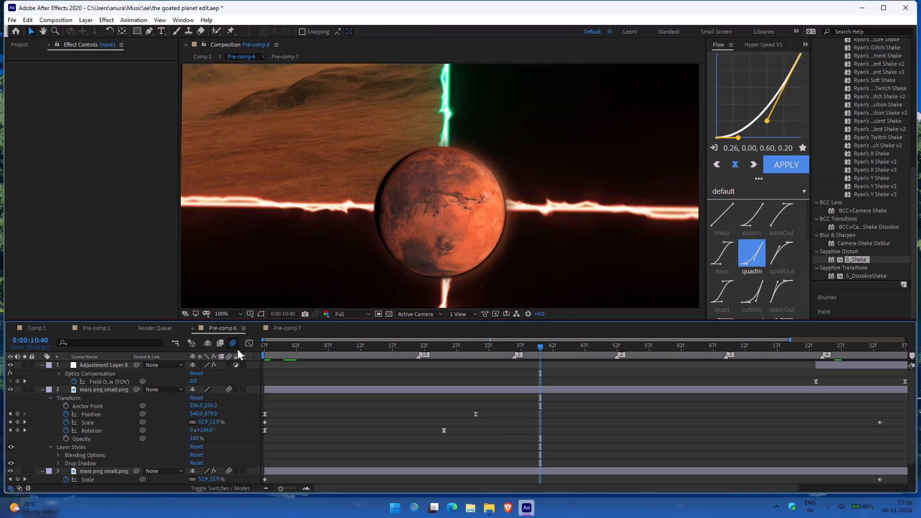
{"action": "scroll", "coordinate": [119, 424], "scroll_direction": "down", "scroll_amount": 1}
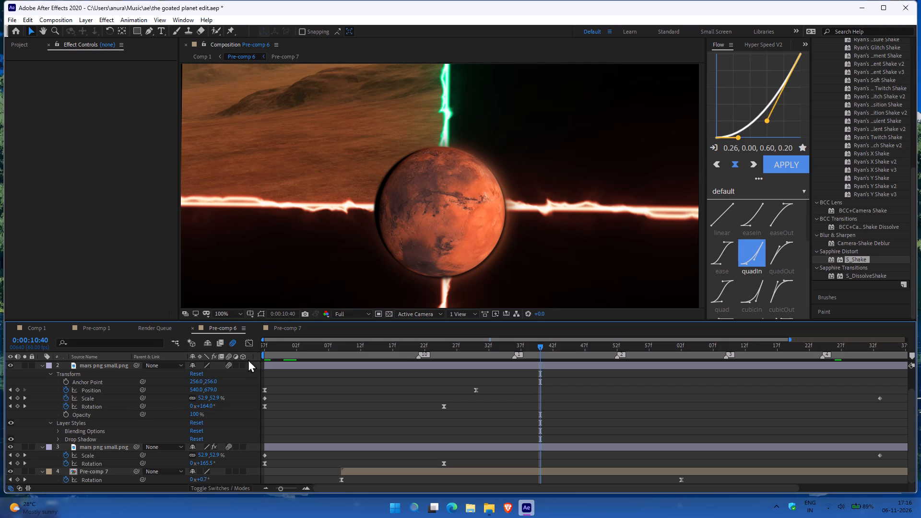
{"action": "left_click", "coordinate": [287, 331]}
{"action": "left_click", "coordinate": [112, 362]}
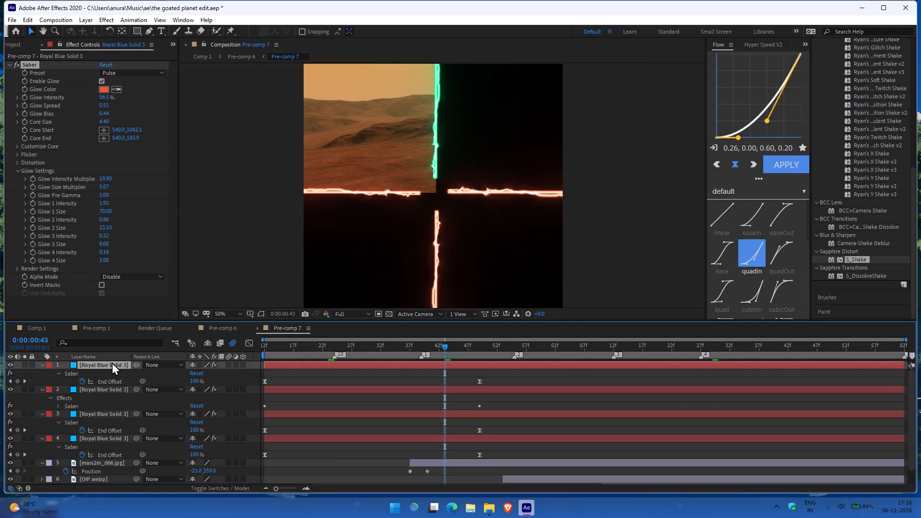
{"action": "scroll", "coordinate": [125, 396], "scroll_direction": "up", "scroll_amount": 2}
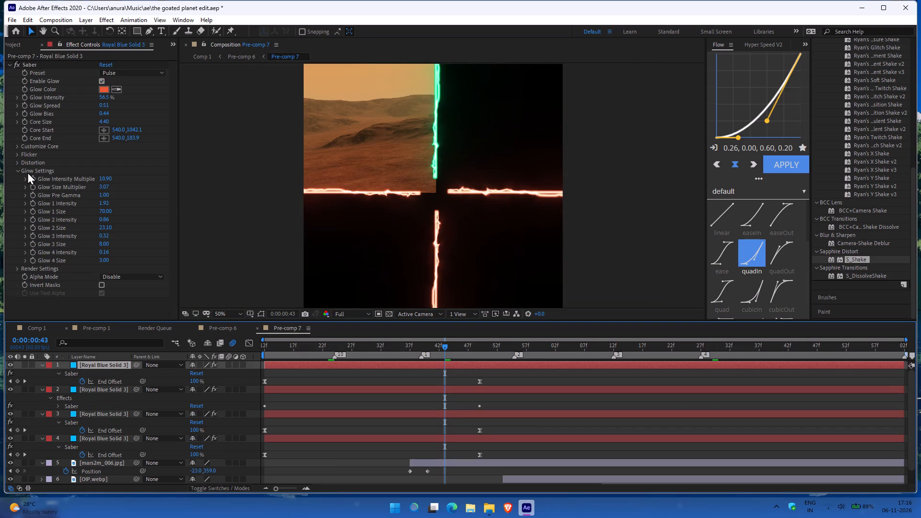
{"action": "left_click", "coordinate": [19, 170]}
{"action": "left_click", "coordinate": [17, 154]}
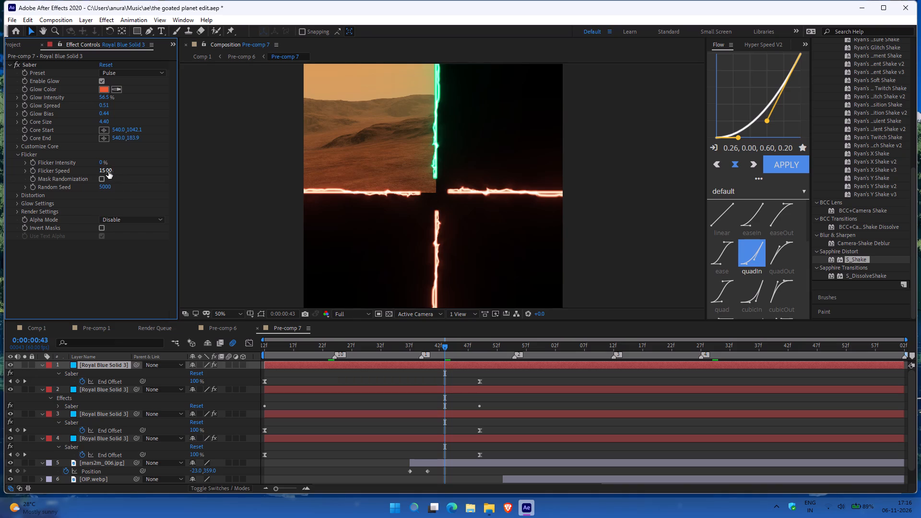
{"action": "left_click", "coordinate": [17, 197]}
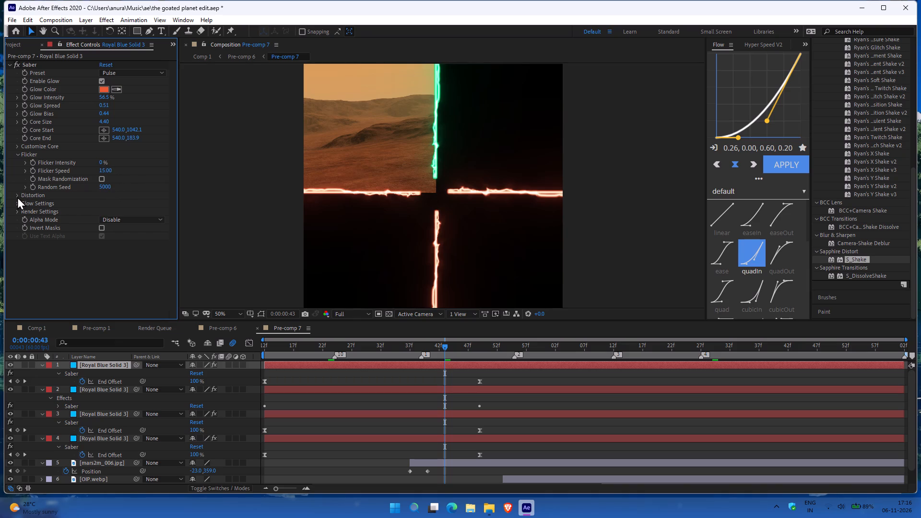
{"action": "left_click", "coordinate": [17, 197]}
{"action": "left_click", "coordinate": [16, 203]}
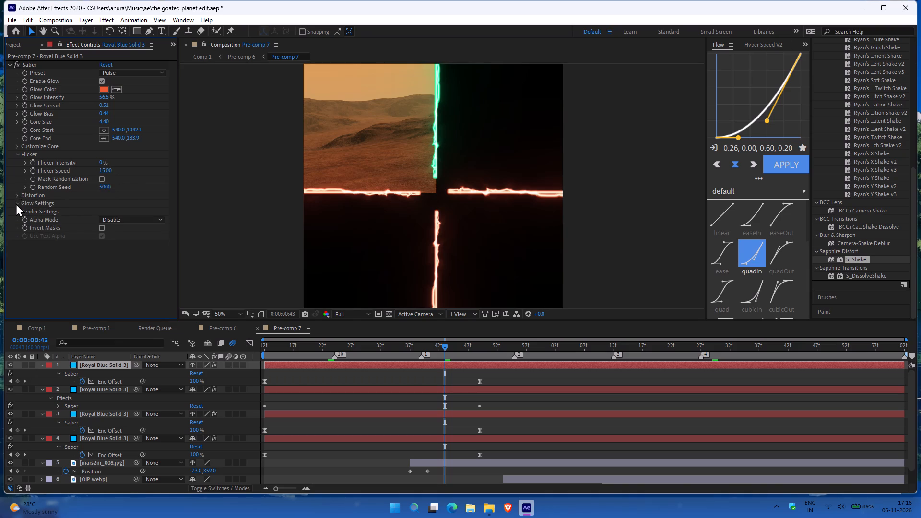
{"action": "left_click", "coordinate": [16, 203]}
{"action": "left_click", "coordinate": [16, 204]}
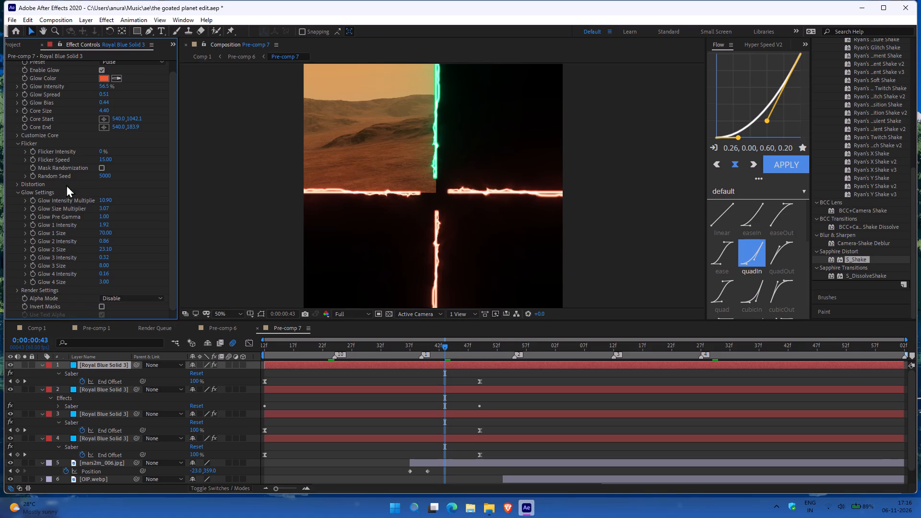
{"action": "left_click", "coordinate": [18, 192]}
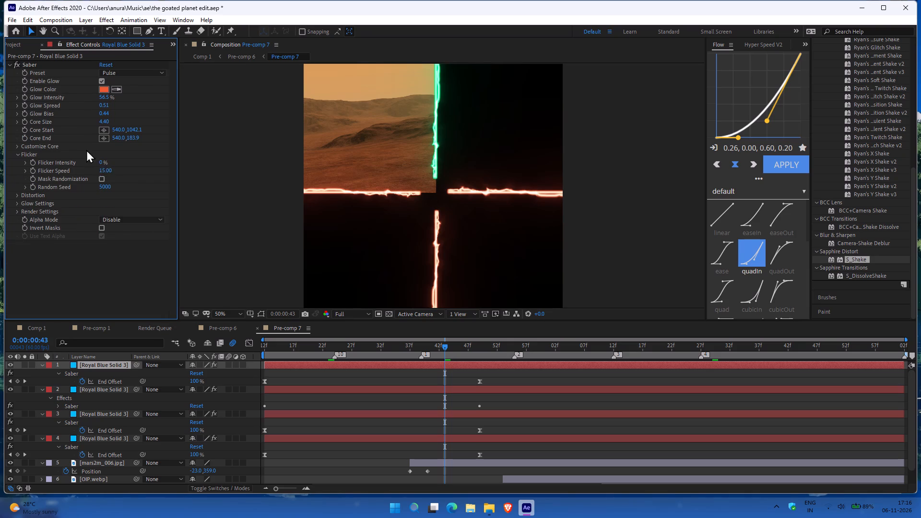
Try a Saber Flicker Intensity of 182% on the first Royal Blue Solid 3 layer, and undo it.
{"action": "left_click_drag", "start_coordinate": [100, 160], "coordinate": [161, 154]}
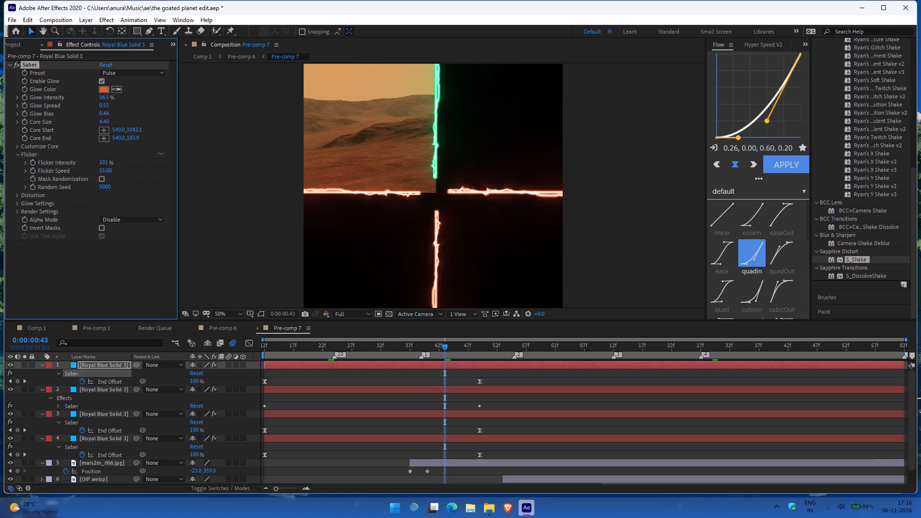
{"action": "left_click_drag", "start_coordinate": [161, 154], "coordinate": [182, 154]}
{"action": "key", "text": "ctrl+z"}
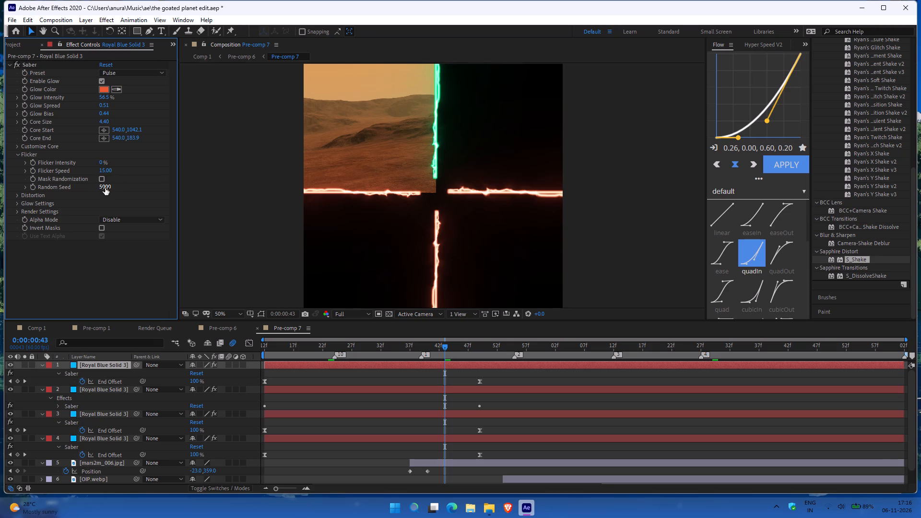
Set the first Royal Blue Solid 3 layer's Saber Flicker Speed to 2.80.
{"action": "left_click_drag", "start_coordinate": [107, 168], "coordinate": [93, 188]}
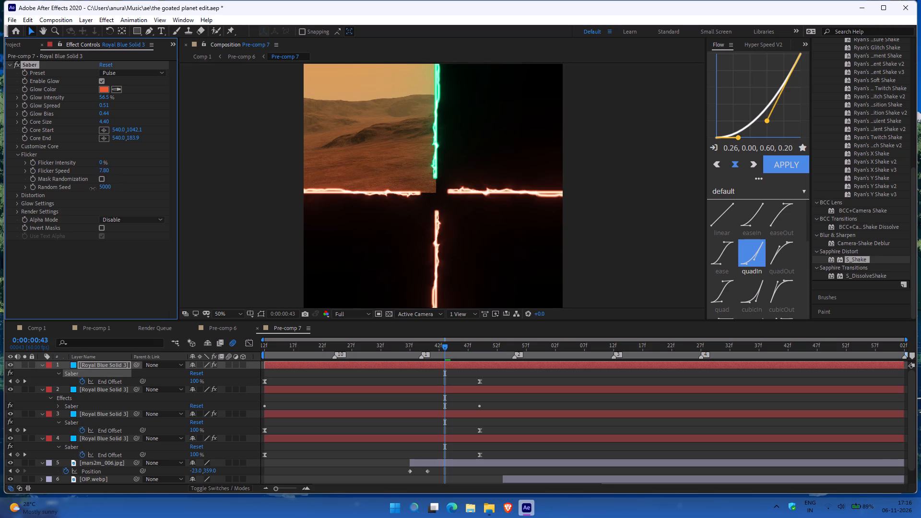
{"action": "left_click_drag", "start_coordinate": [93, 188], "coordinate": [72, 192]}
Play back Pre-comp 7 from its start at 0:00:00:12 to review the Saber lines' flicker.
{"action": "left_click_drag", "start_coordinate": [347, 339], "coordinate": [299, 348]}
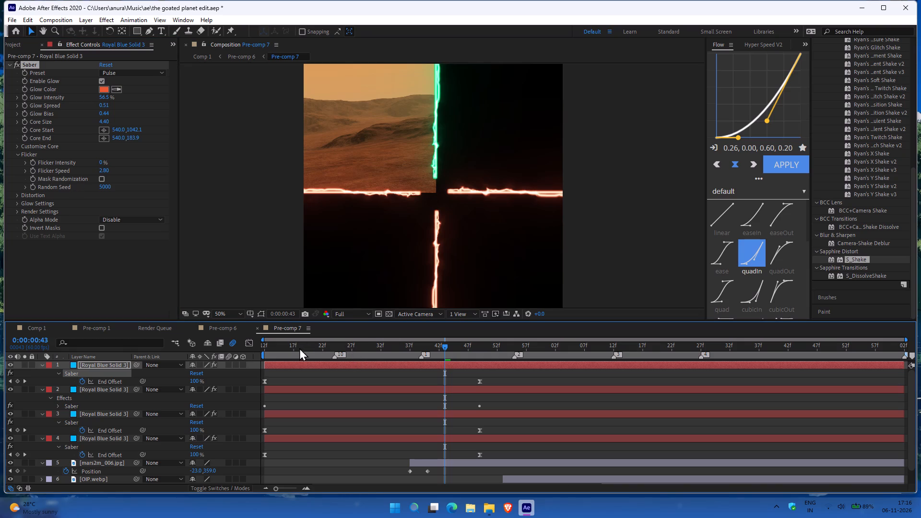
{"action": "left_click_drag", "start_coordinate": [299, 348], "coordinate": [304, 349]}
{"action": "left_click_drag", "start_coordinate": [304, 349], "coordinate": [236, 338]}
{"action": "key", "text": "space"}
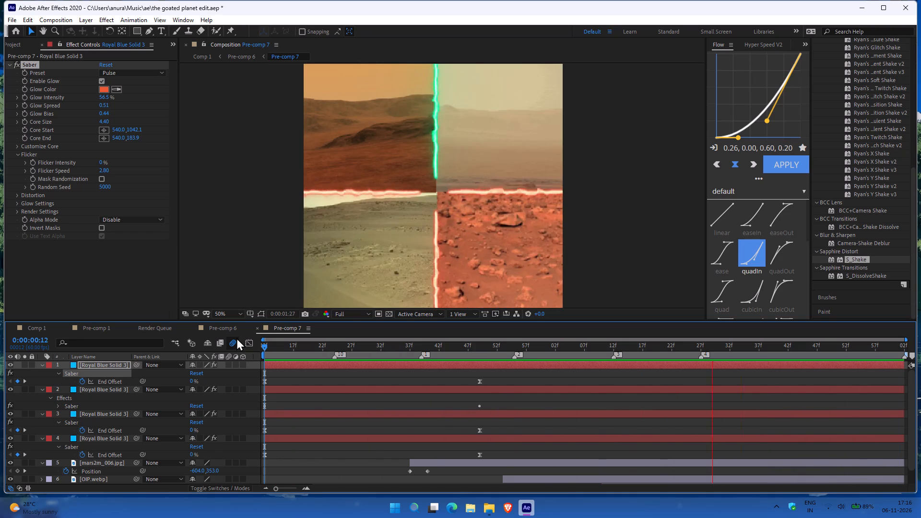
Try a Saber Flicker Speed of 0.00 on the first Royal Blue Solid 3 layer, and undo both it and the previous Flicker Speed change.
{"action": "left_click_drag", "start_coordinate": [107, 169], "coordinate": [85, 171]}
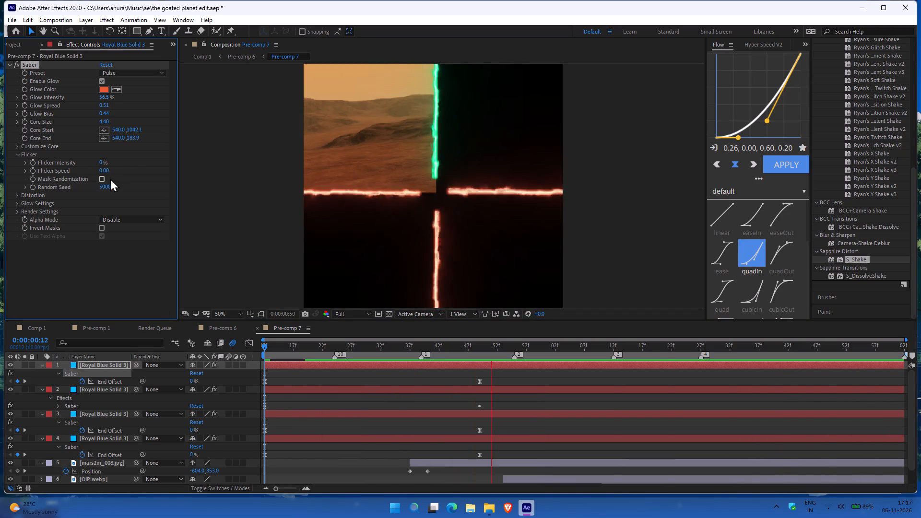
{"action": "key", "text": "ctrl+z"}
{"action": "key", "text": "ctrl+z"}
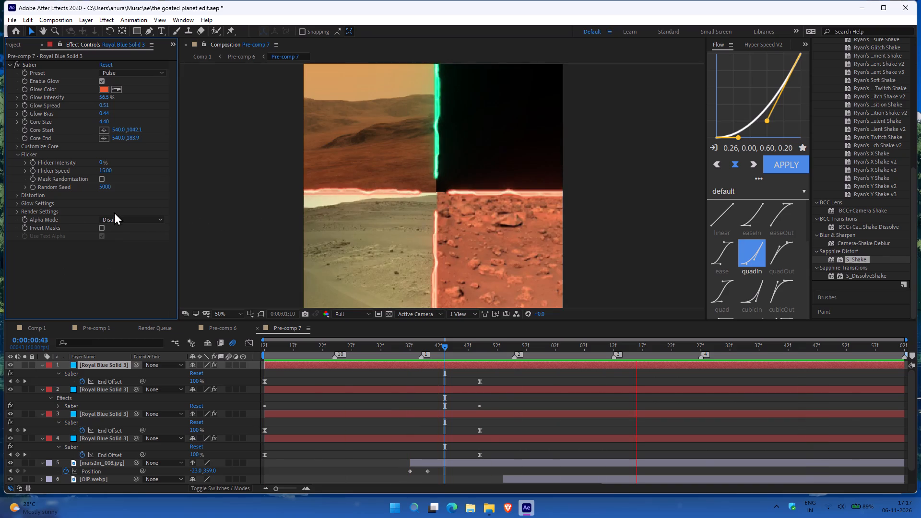
{"action": "key", "text": "space"}
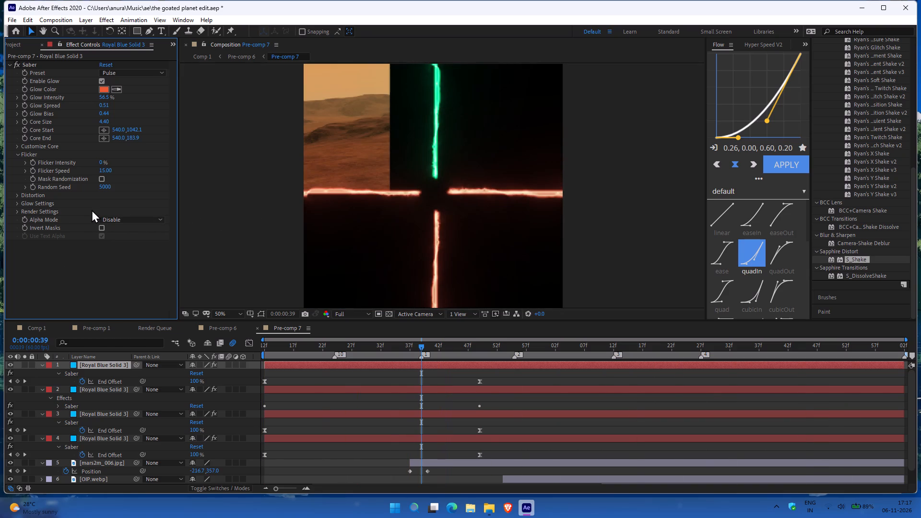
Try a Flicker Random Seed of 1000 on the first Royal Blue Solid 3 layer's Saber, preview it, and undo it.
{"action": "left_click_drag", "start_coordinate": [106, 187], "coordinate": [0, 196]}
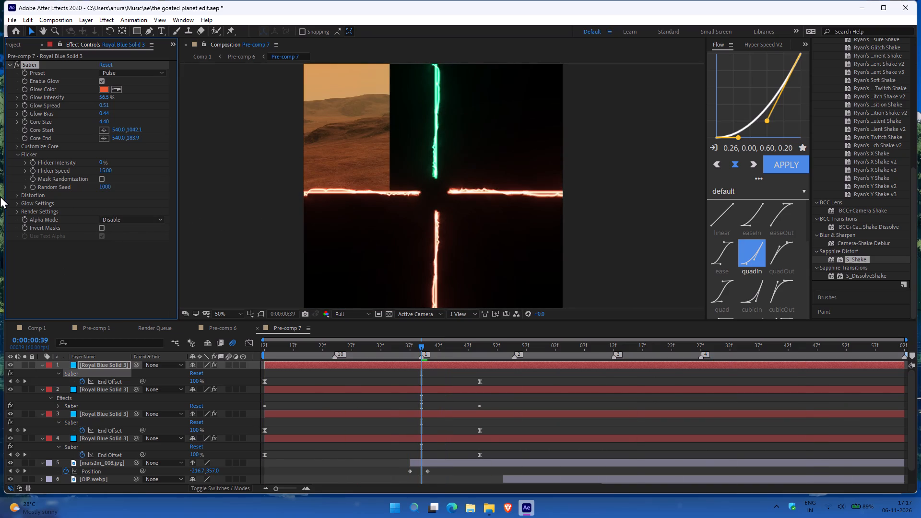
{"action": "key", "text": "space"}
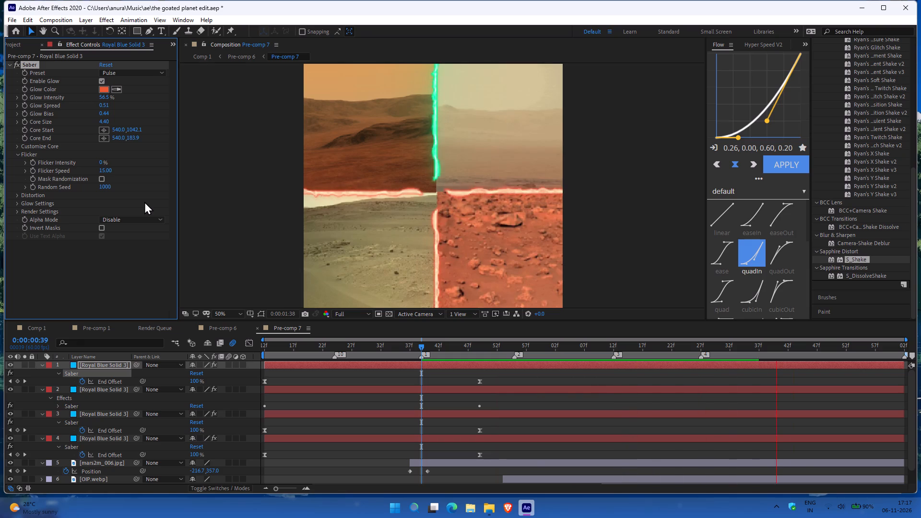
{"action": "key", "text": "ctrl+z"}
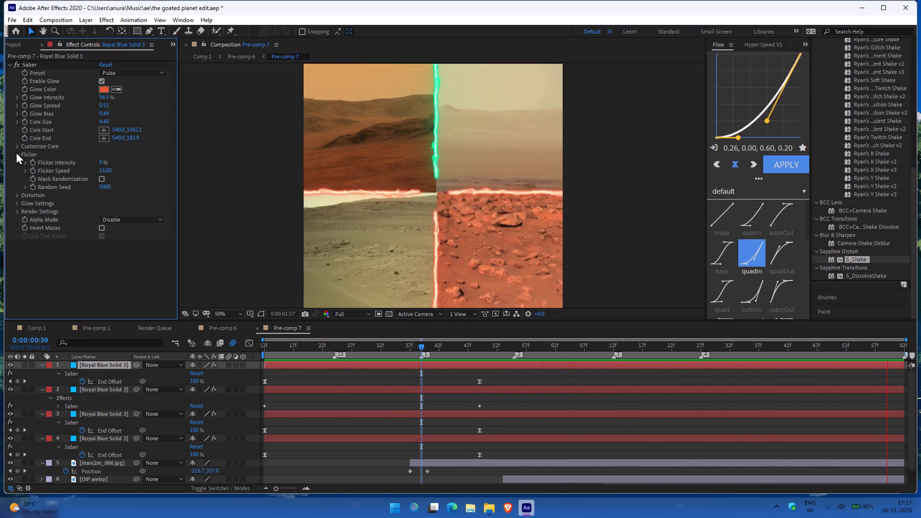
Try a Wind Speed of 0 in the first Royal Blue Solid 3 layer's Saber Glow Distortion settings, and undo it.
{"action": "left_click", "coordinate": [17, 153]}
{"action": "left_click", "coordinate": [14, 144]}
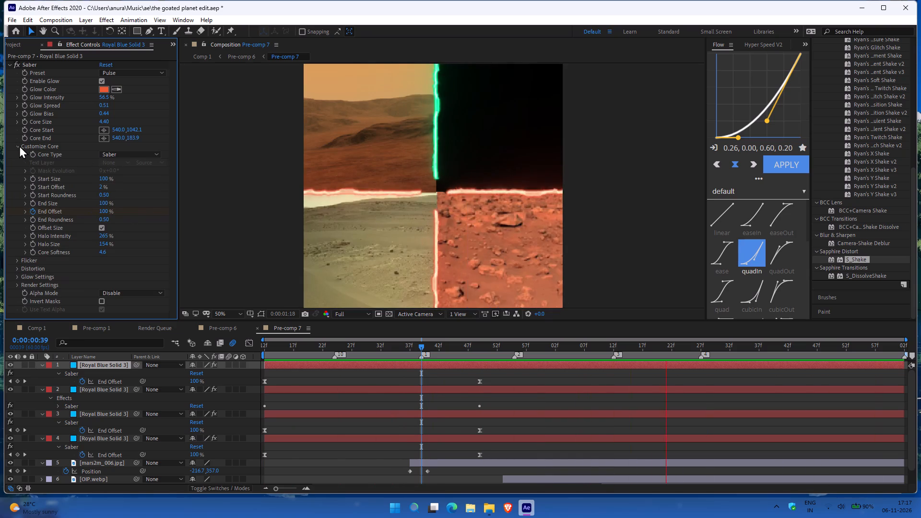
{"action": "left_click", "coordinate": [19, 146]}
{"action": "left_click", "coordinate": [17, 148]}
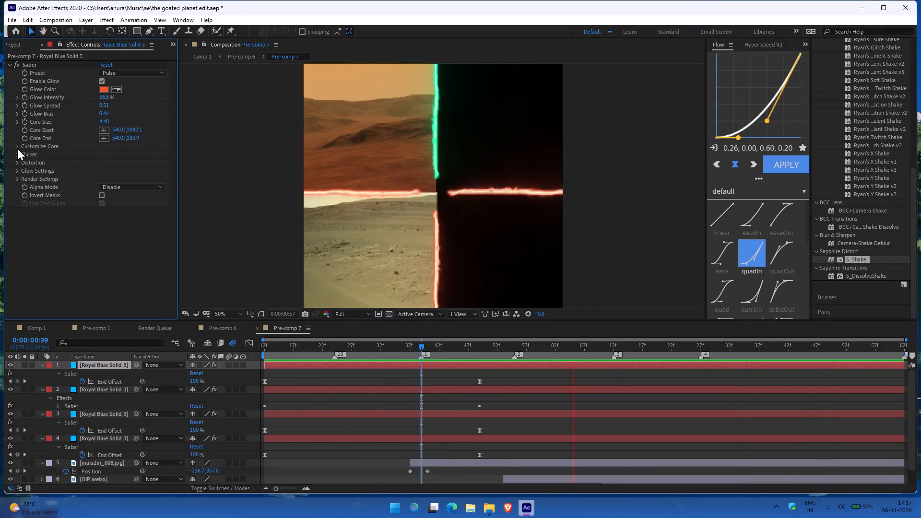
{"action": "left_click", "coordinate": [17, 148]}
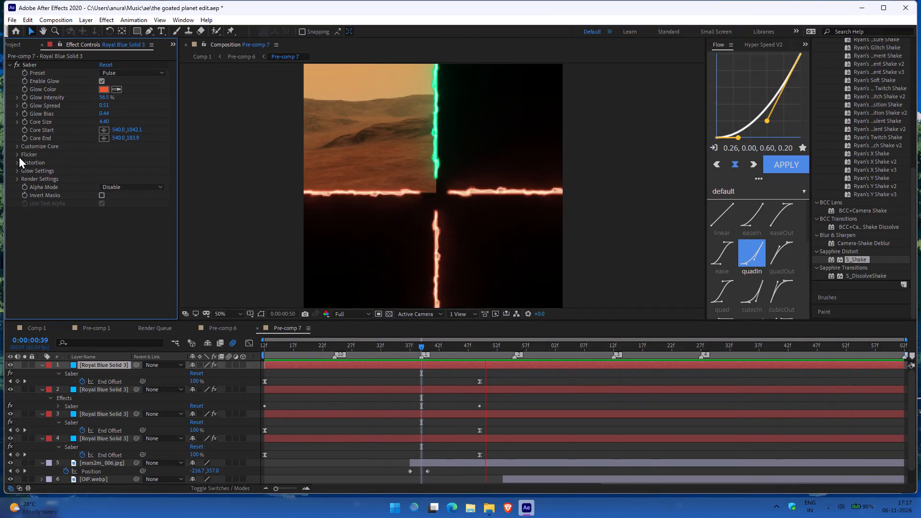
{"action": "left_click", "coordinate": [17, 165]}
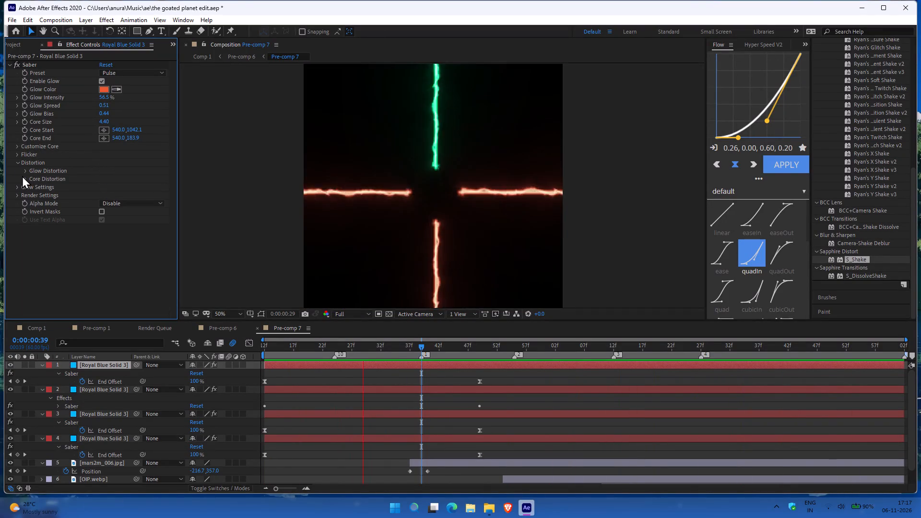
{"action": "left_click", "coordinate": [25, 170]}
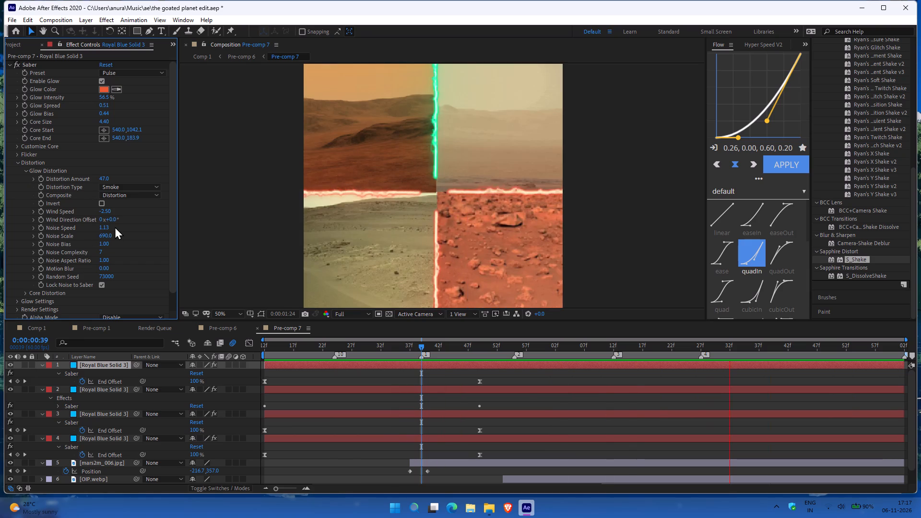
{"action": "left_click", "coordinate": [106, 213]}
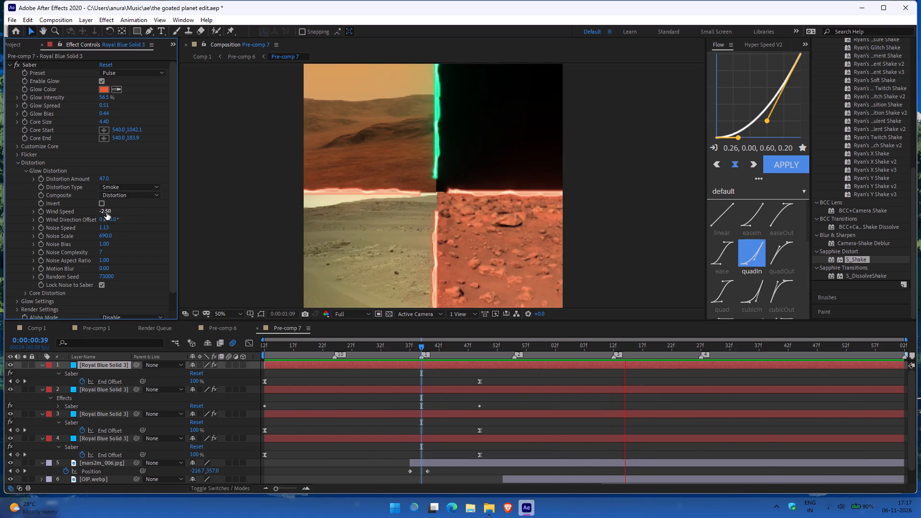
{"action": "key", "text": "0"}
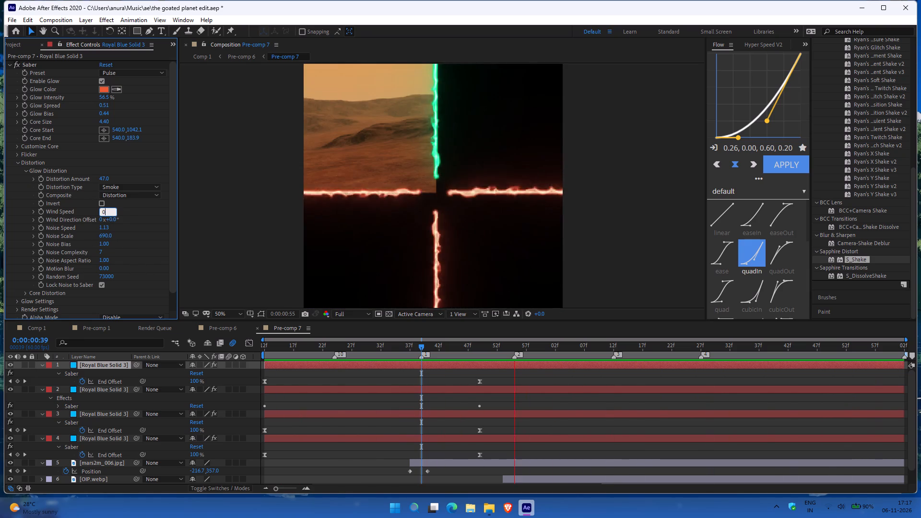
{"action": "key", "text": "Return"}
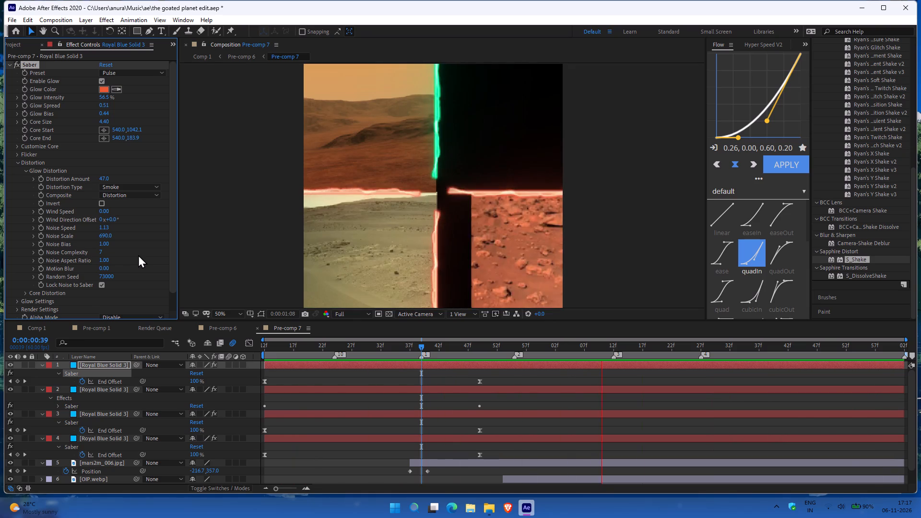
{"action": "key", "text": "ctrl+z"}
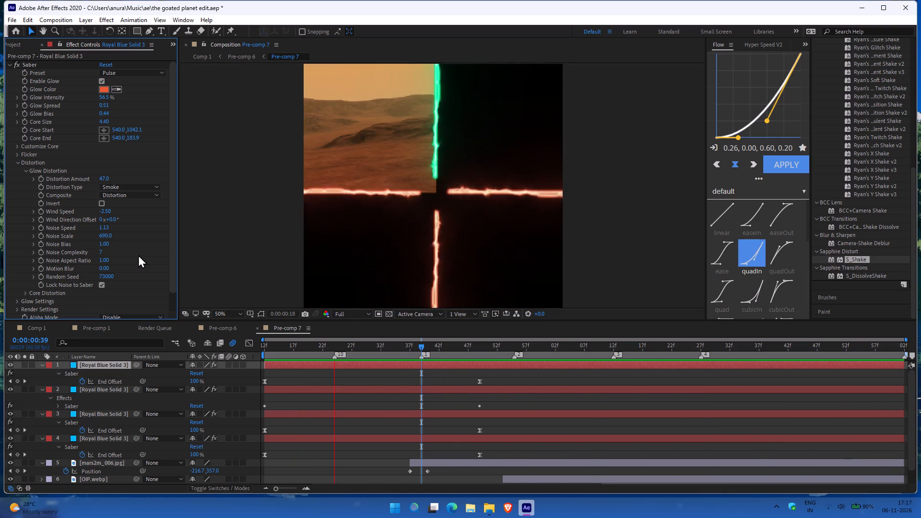
Save the project.
{"action": "key", "text": "ctrl+s"}
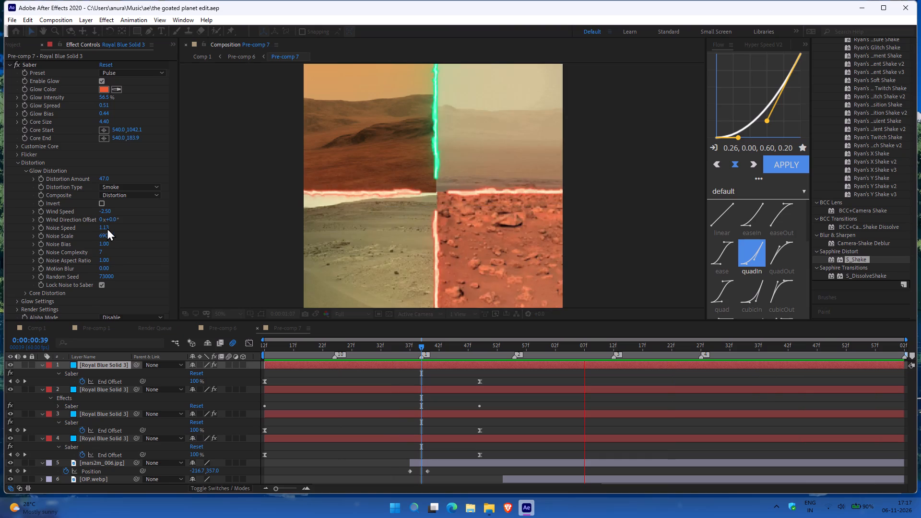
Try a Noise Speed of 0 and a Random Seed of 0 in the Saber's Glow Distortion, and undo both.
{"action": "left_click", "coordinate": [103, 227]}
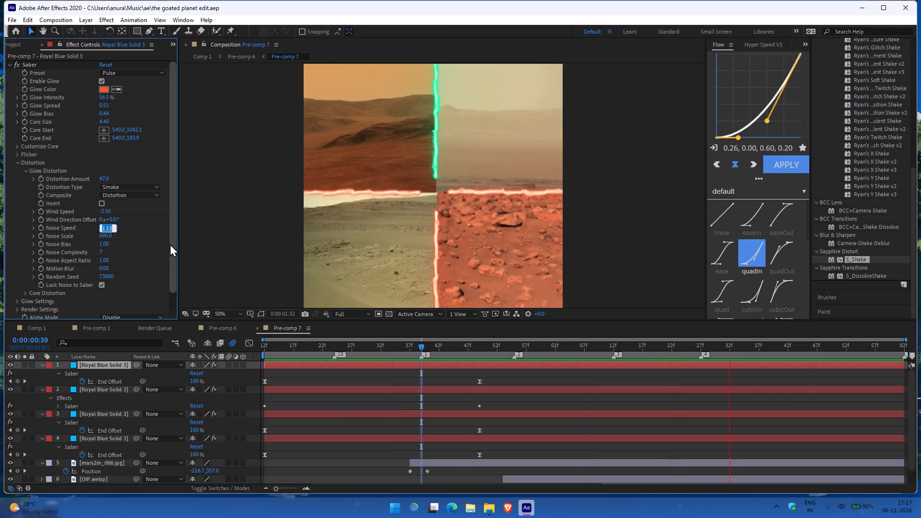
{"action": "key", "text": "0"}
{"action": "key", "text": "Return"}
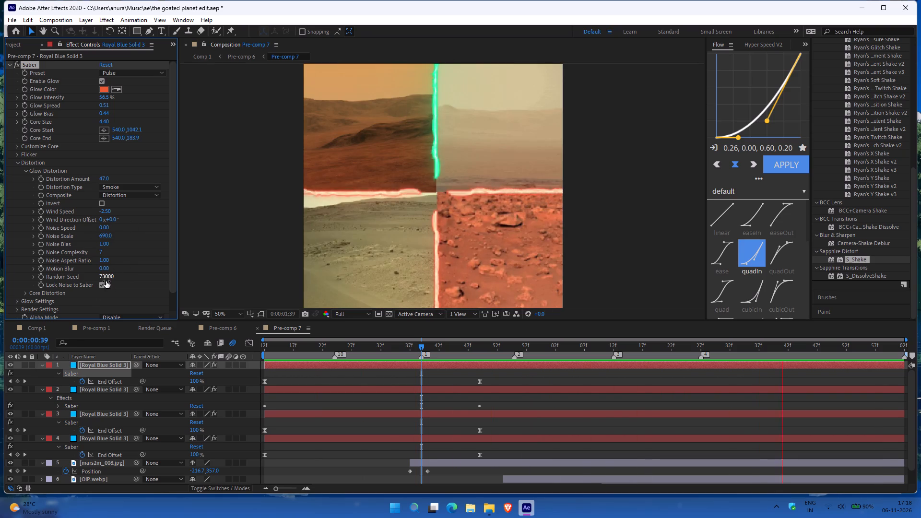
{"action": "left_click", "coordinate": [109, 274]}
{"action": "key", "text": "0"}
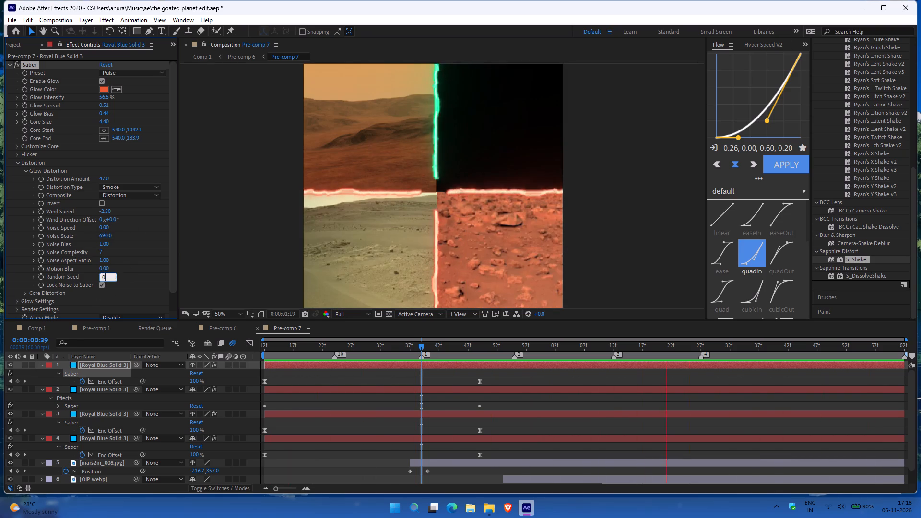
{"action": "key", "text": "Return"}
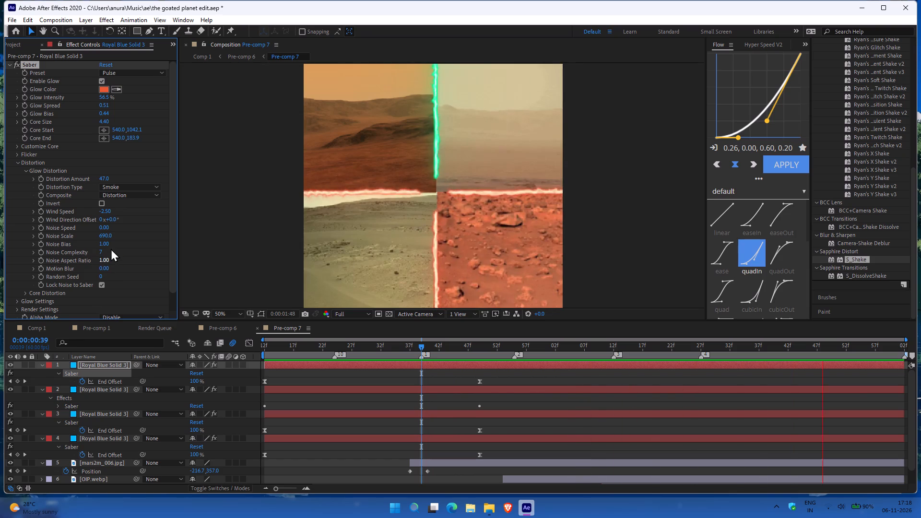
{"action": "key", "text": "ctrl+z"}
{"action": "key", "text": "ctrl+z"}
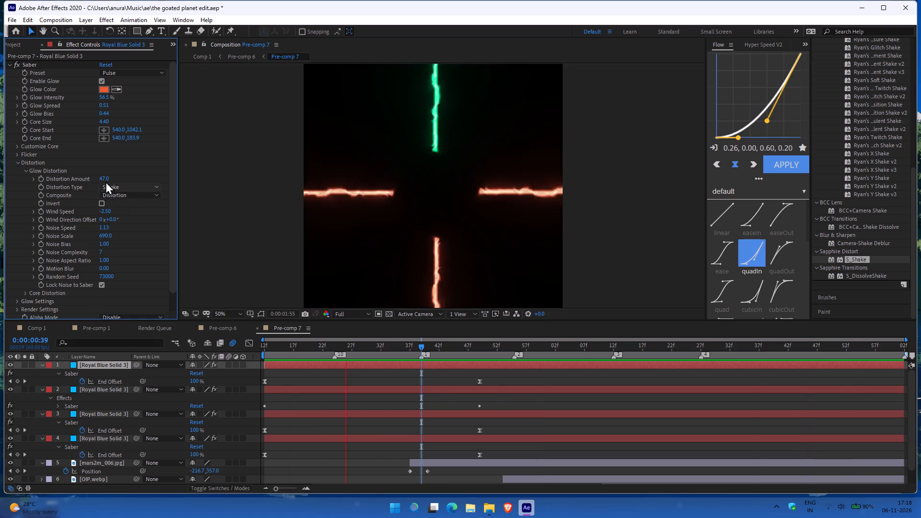
Set the Saber's Glow Distortion Amount to 0 on the first Royal Blue Solid 3 layer and review the playback.
{"action": "left_click", "coordinate": [105, 179]}
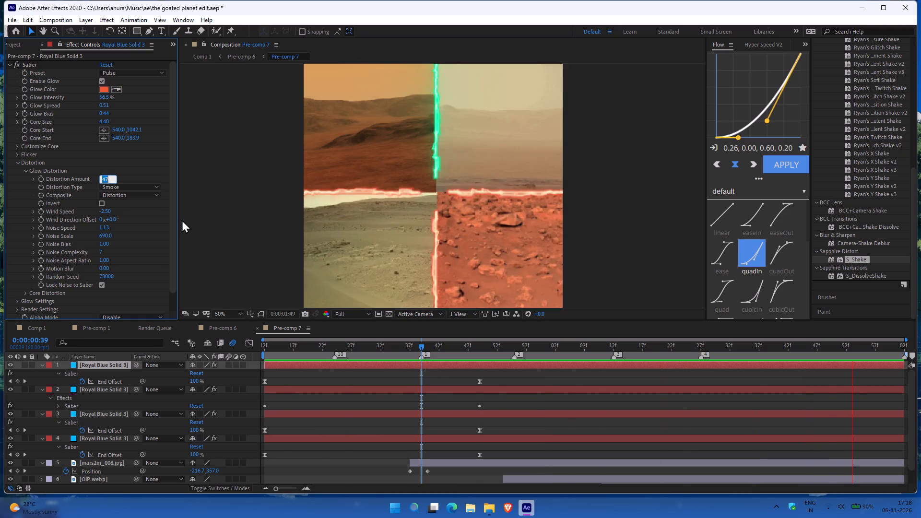
{"action": "key", "text": "0"}
{"action": "key", "text": "Return"}
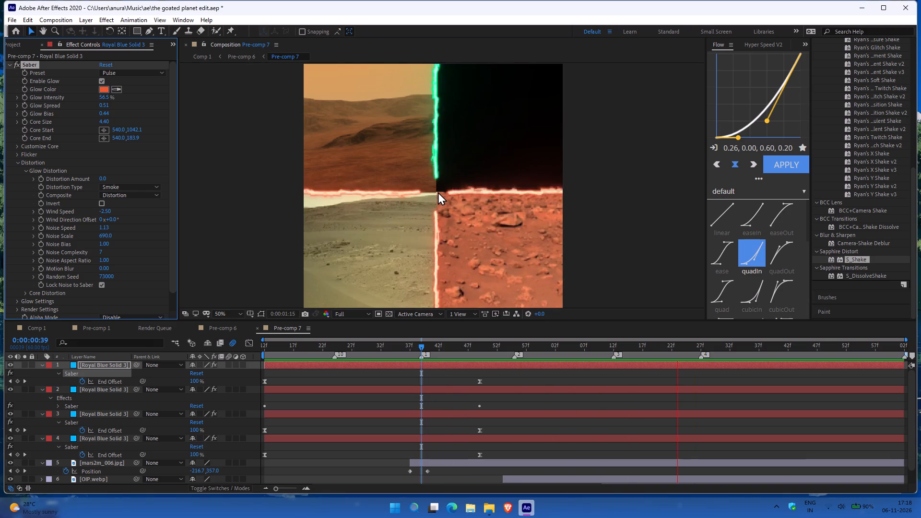
{"action": "key", "text": "space"}
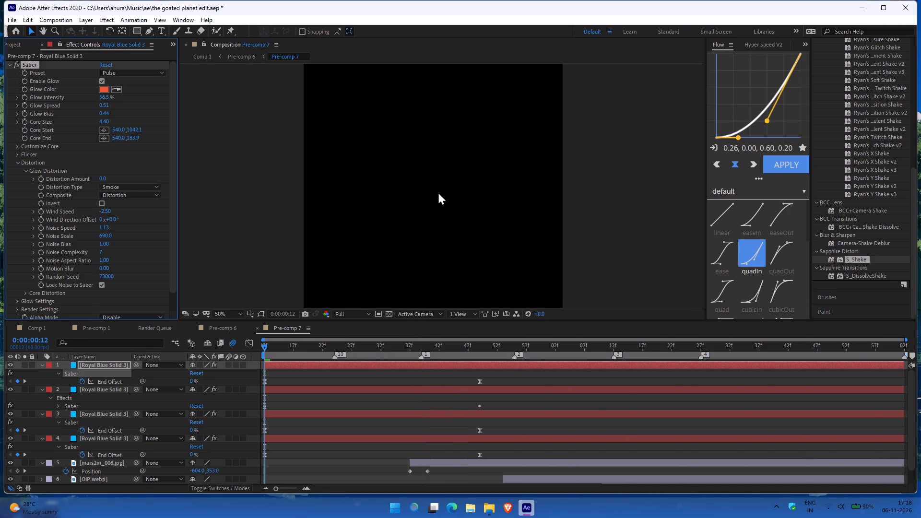
Examine the inner ends of the Saber lines up close at 0:00:00:40.
{"action": "left_click", "coordinate": [413, 341]}
{"action": "left_click", "coordinate": [428, 344]}
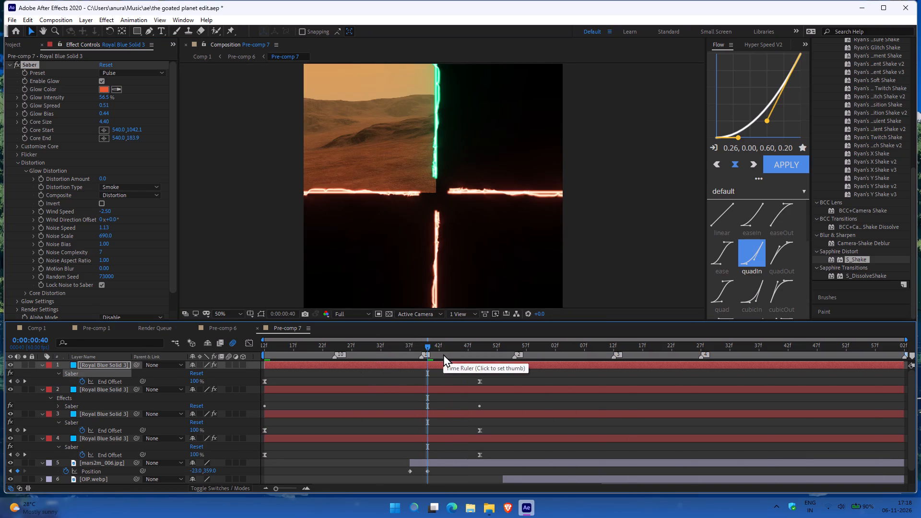
{"action": "scroll", "coordinate": [470, 193], "scroll_direction": "up", "scroll_amount": 5, "text": "ctrl"}
{"action": "scroll", "coordinate": [470, 193], "scroll_direction": "down", "scroll_amount": 2, "text": "ctrl"}
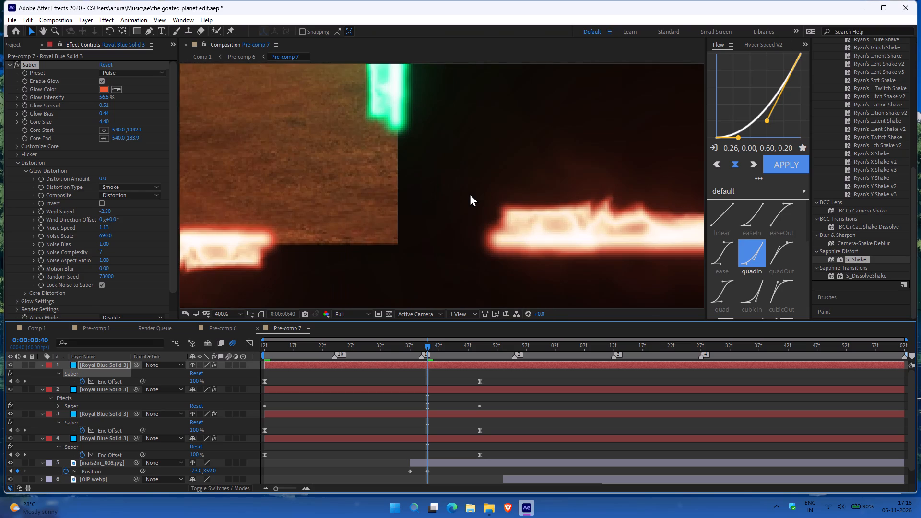
{"action": "scroll", "coordinate": [470, 193], "scroll_direction": "down", "scroll_amount": 4, "text": "ctrl"}
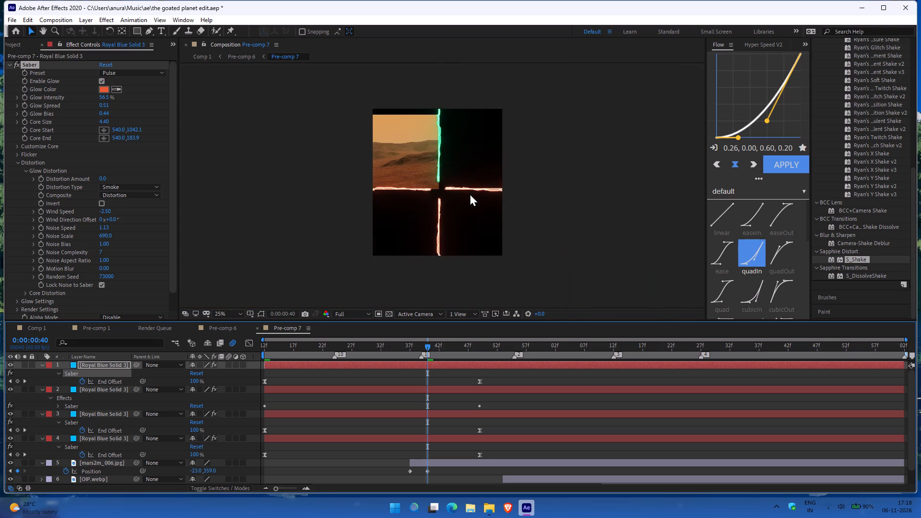
{"action": "scroll", "coordinate": [470, 193], "scroll_direction": "up", "scroll_amount": 7, "text": "ctrl"}
{"action": "scroll", "coordinate": [470, 193], "scroll_direction": "down", "scroll_amount": 2, "text": "ctrl"}
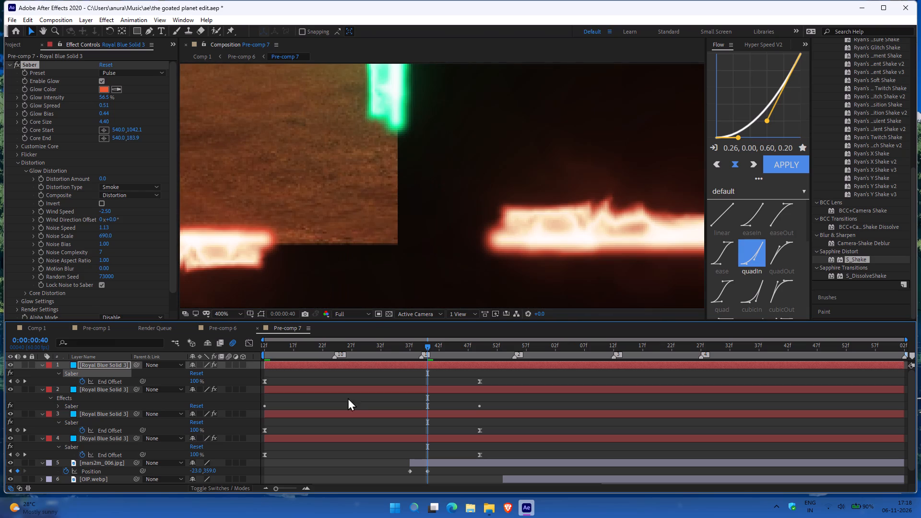
Set Pre-comp 7's preview resolution to Third.
{"action": "left_click", "coordinate": [364, 315]}
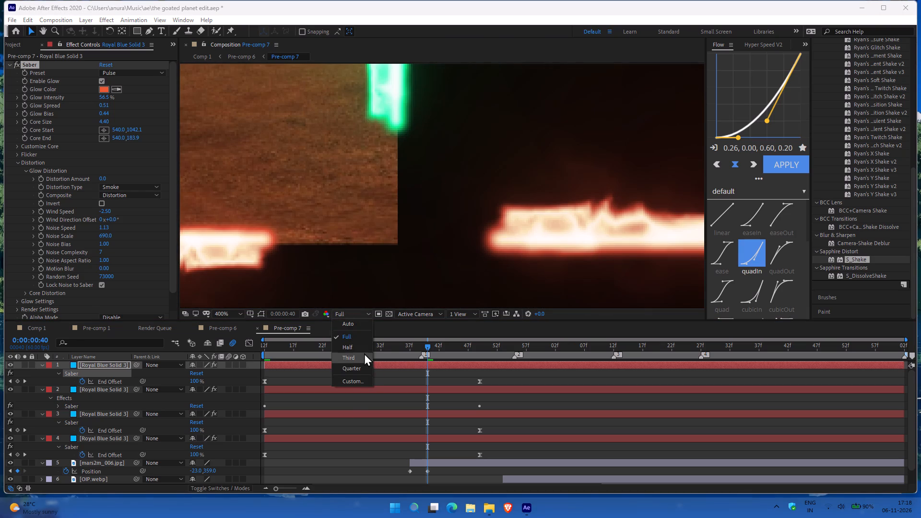
{"action": "left_click", "coordinate": [356, 357]}
{"action": "scroll", "coordinate": [453, 229], "scroll_direction": "down", "scroll_amount": 4, "text": "ctrl"}
{"action": "scroll", "coordinate": [453, 229], "scroll_direction": "up", "scroll_amount": 1, "text": "ctrl"}
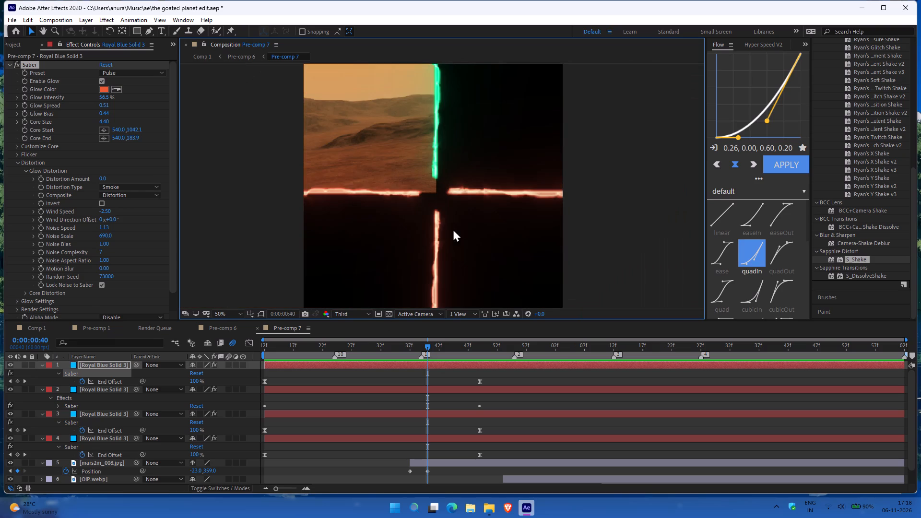
Save the project and close After Effects.
{"action": "key", "text": "ctrl+s"}
{"action": "key", "text": "ctrl+s"}
{"action": "scroll", "coordinate": [567, 111], "scroll_direction": "right", "scroll_amount": 5}
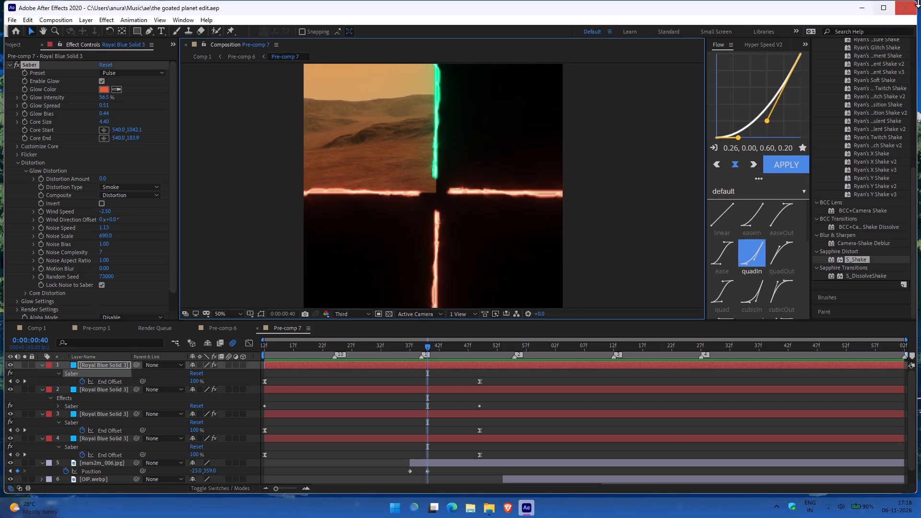
{"action": "left_click", "coordinate": [908, 11]}
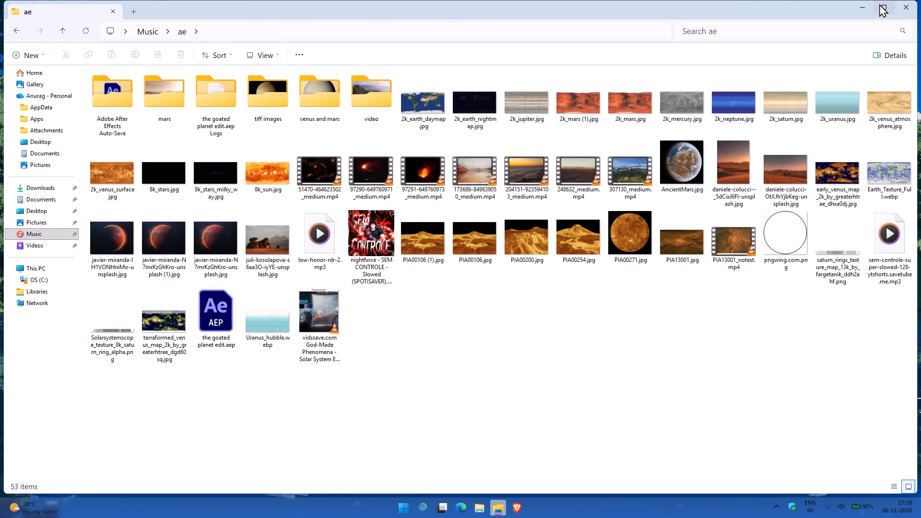